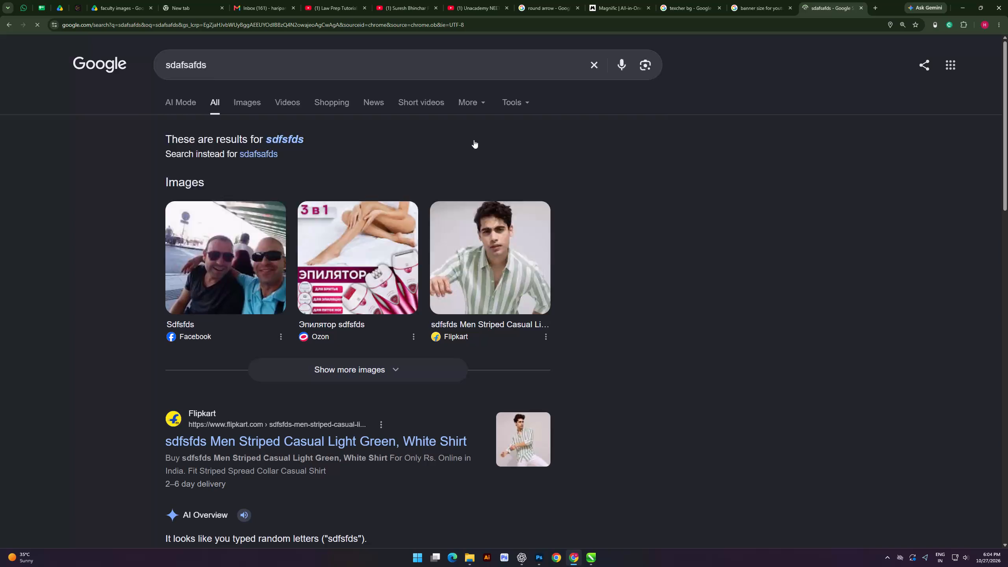
# Run a Google Lens search on the copied image of the IPMAT class schedule.
pyautogui.click(481, 144)
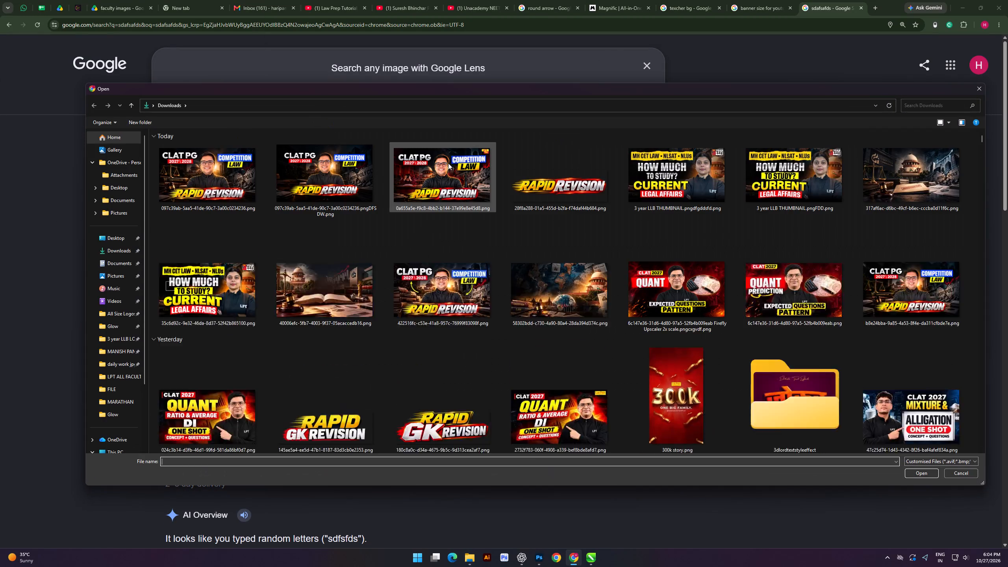
pyautogui.press('Escape')
pyautogui.hotkey('ctrl', 'v')
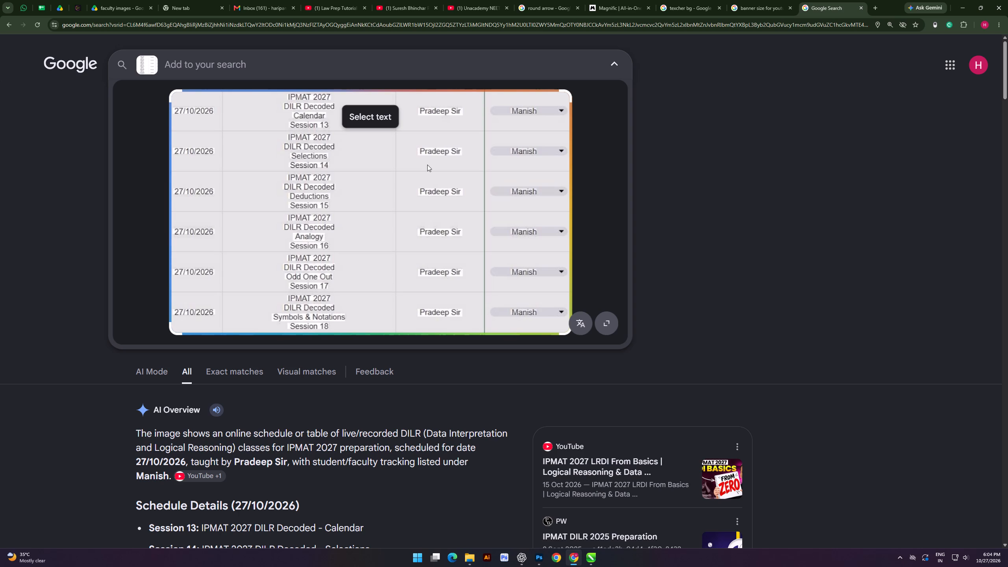
# Copy the title text "IPMAT 2027 DILR Decoded Calendar" from the first row of the schedule image.
pyautogui.click(291, 98)
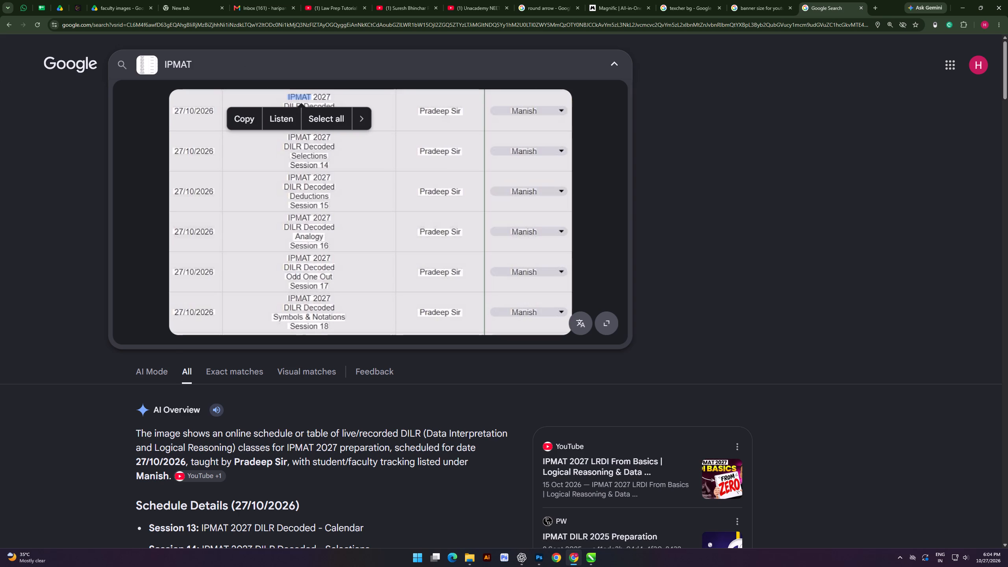
pyautogui.moveTo(288, 96); pyautogui.dragTo(329, 113)
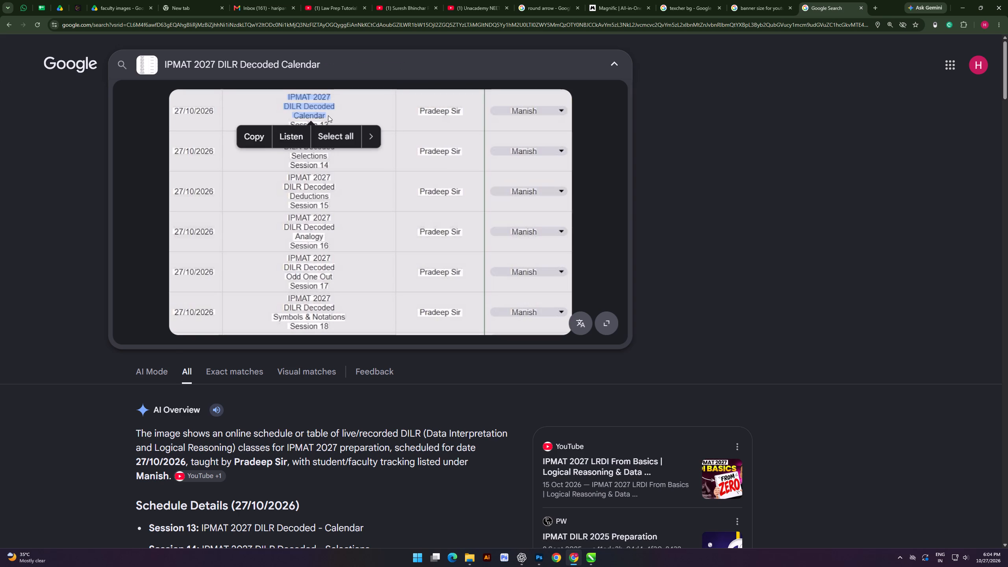
pyautogui.click(261, 133)
# Switch to the Law Prep Tutorial YouTube page and search for "IPMAT 2027 DILR Decoded Calendar".
pyautogui.click(336, 0)
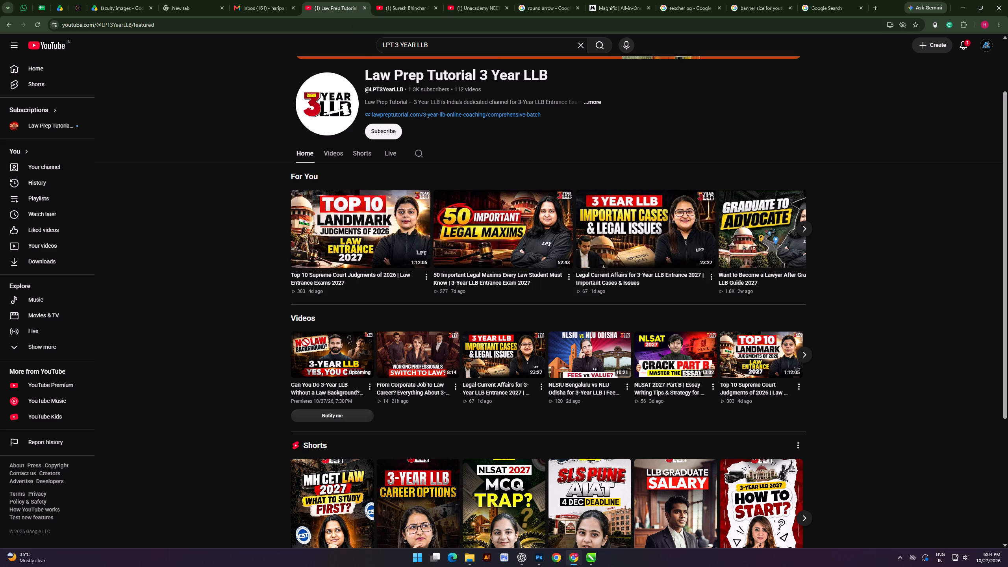
pyautogui.click(579, 43)
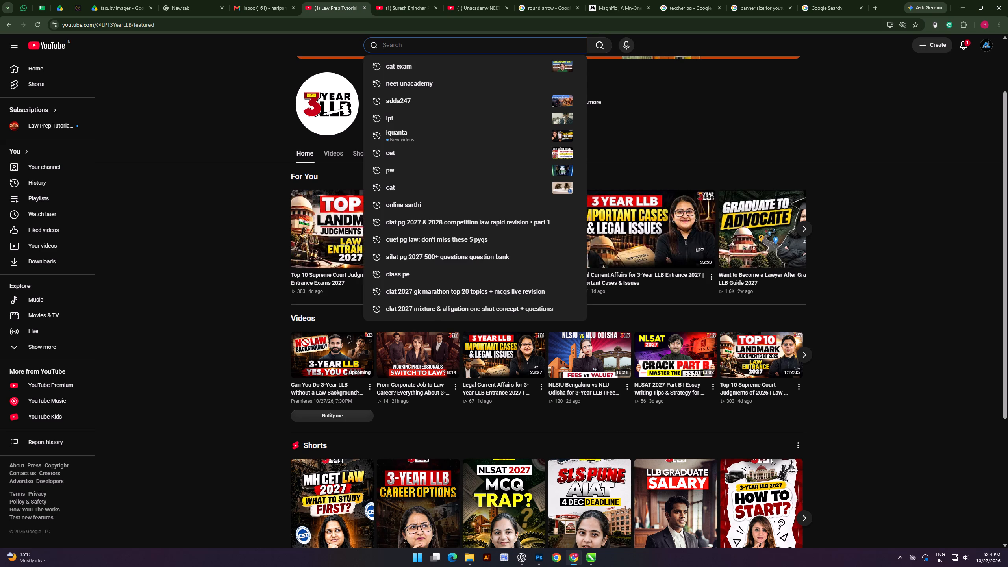
pyautogui.hotkey('ctrl', 'v')
pyautogui.press('Return')
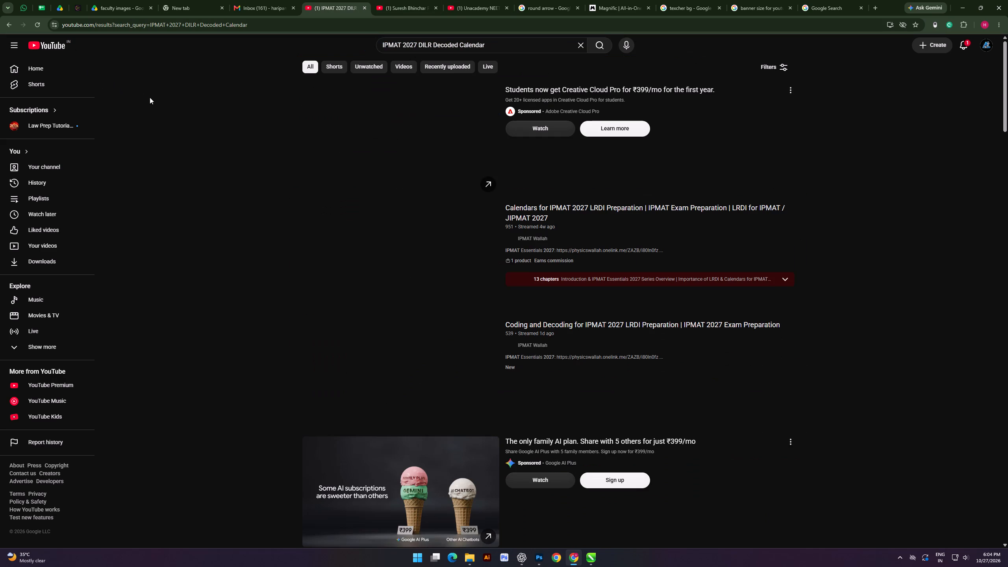
# Take a screen capture of the search results showing LPT's IPMAT 2027 DILR Decoded "Sequence & Series" Session 1 thumbnail.
pyautogui.scroll(-8, 248, 217)
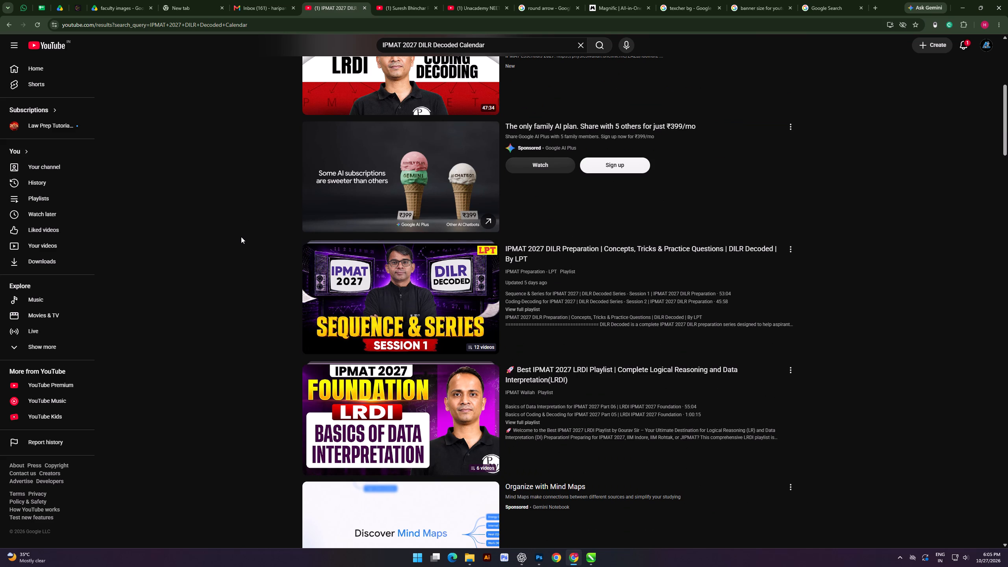
pyautogui.press('Print')
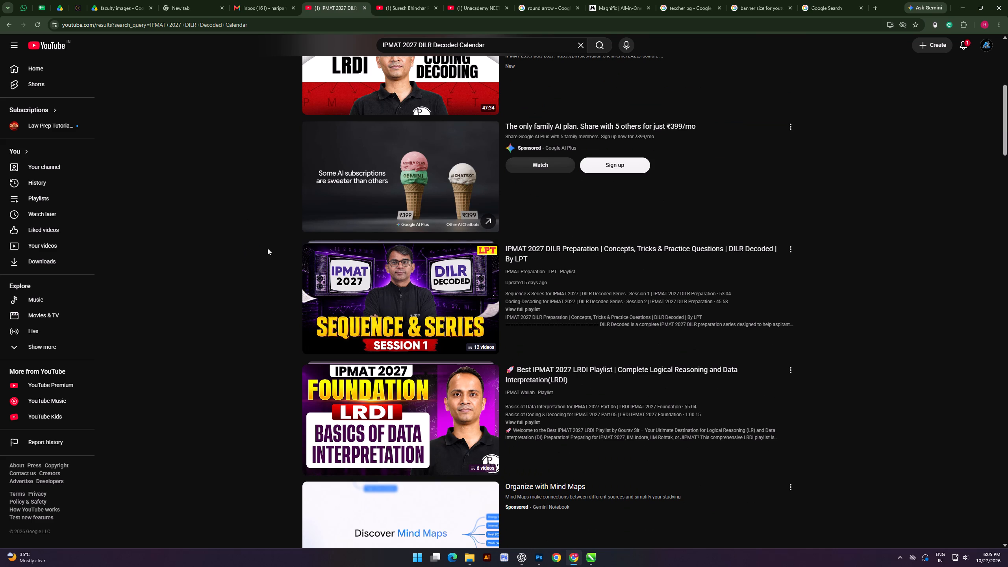
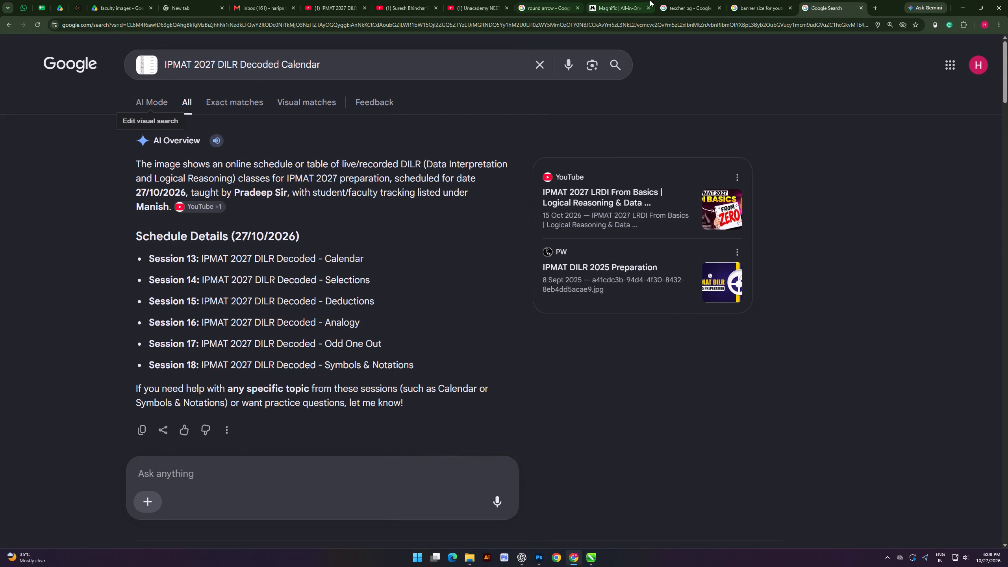
# Open the "Sequence & Series" DILR Decoded Session 1 video from the YouTube results and copy its share link.
pyautogui.click(473, 0)
pyautogui.click(424, 0)
pyautogui.click(328, 0)
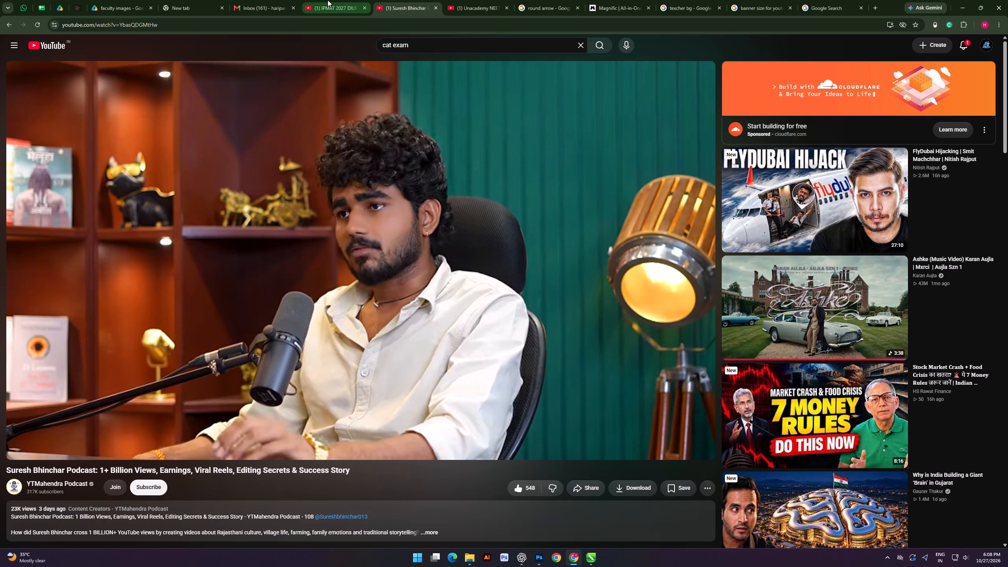
pyautogui.click(484, 277)
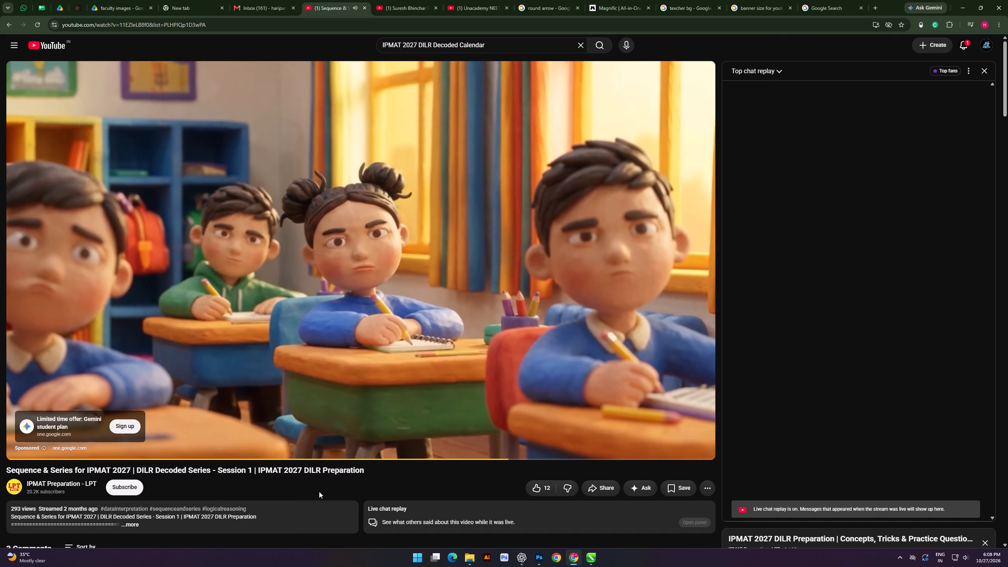
pyautogui.click(597, 489)
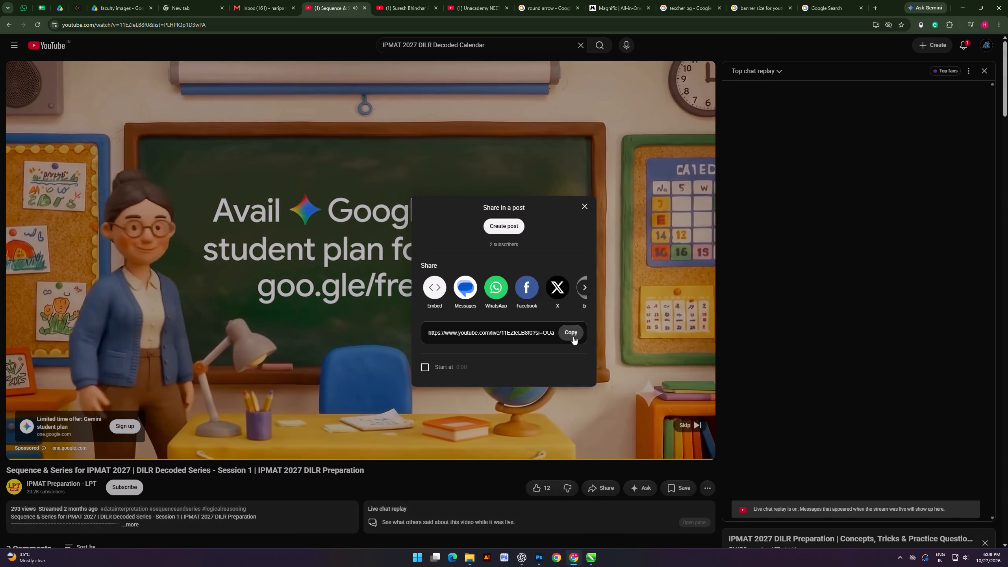
pyautogui.click(573, 336)
pyautogui.click(569, 328)
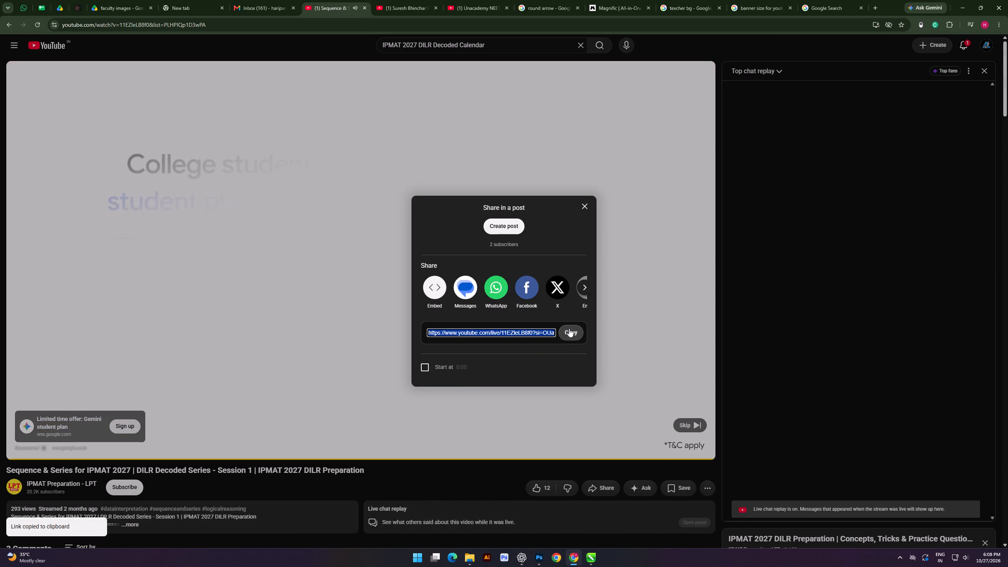
# Search Google in a new tab for "youtube thumbnail download".
pyautogui.click(880, 7)
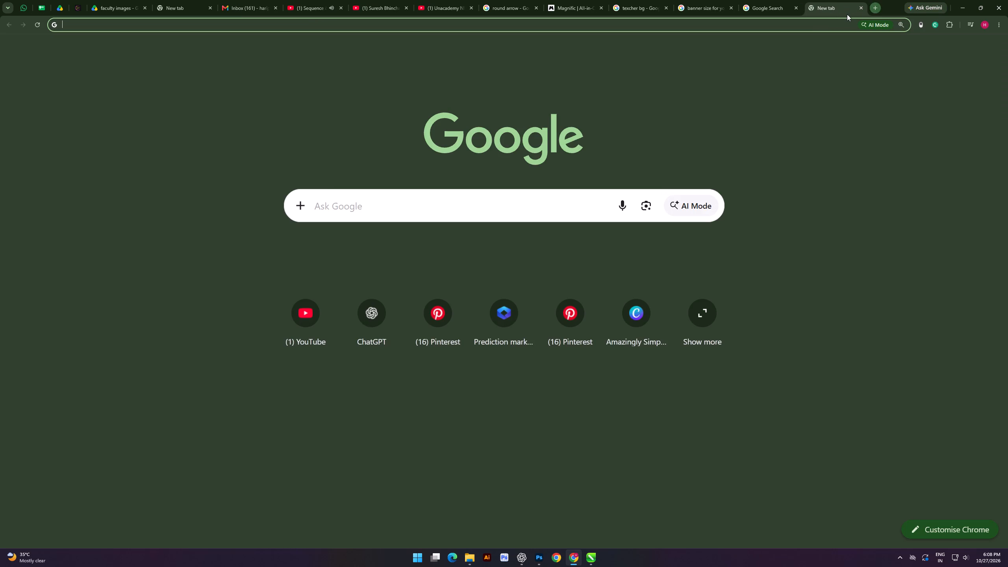
pyautogui.write('yo')
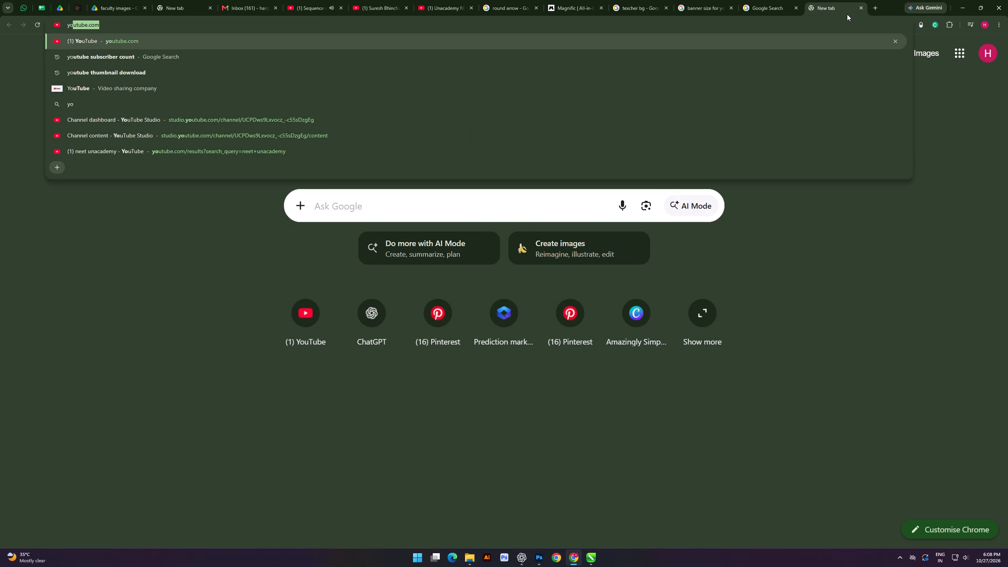
pyautogui.press('u')
pyautogui.press('Down')
pyautogui.press('Down')
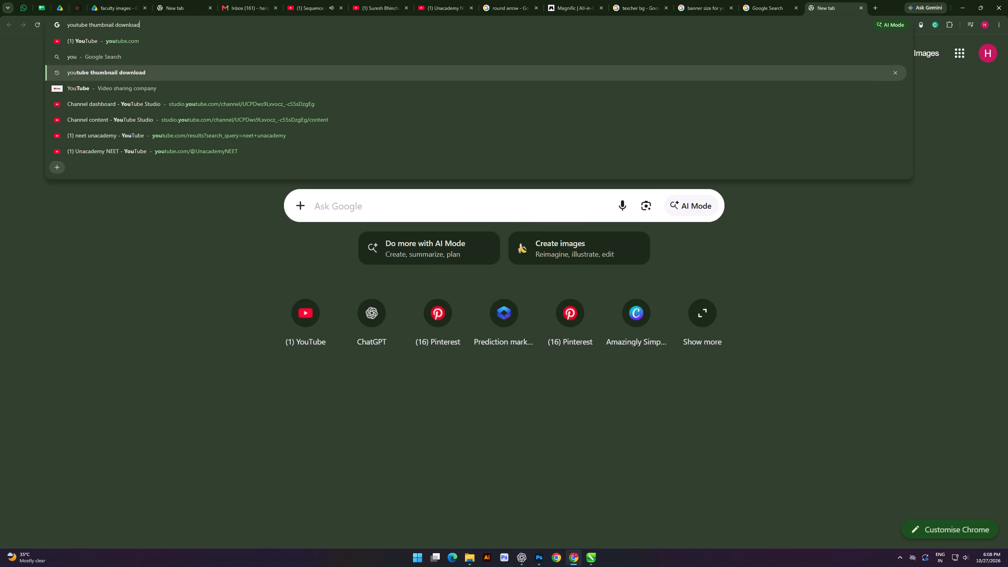
pyautogui.press('Return')
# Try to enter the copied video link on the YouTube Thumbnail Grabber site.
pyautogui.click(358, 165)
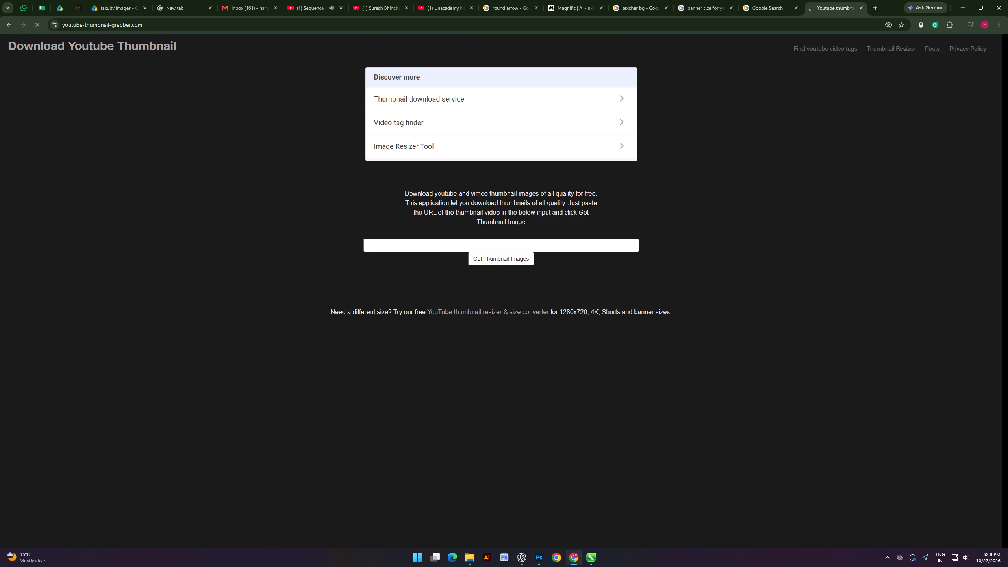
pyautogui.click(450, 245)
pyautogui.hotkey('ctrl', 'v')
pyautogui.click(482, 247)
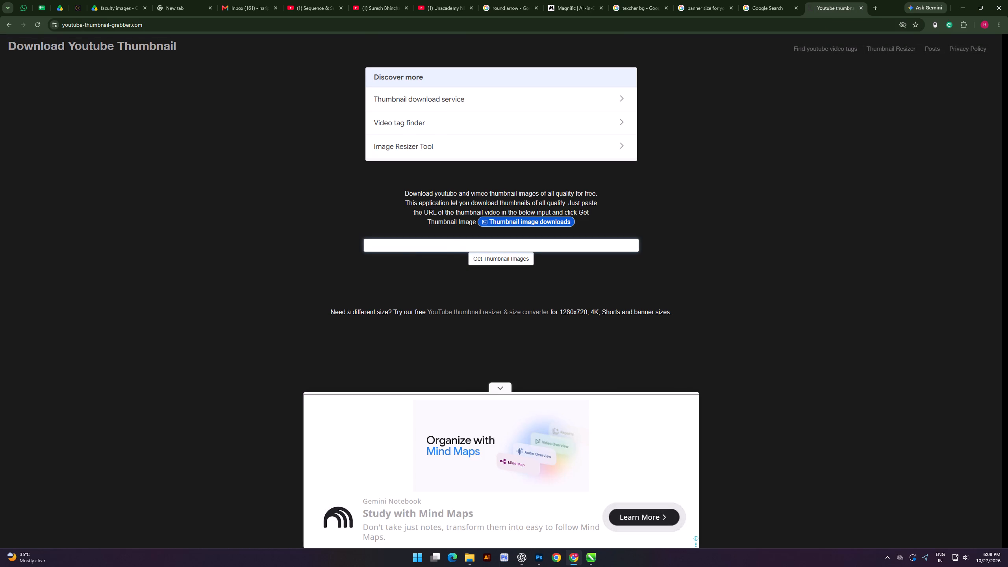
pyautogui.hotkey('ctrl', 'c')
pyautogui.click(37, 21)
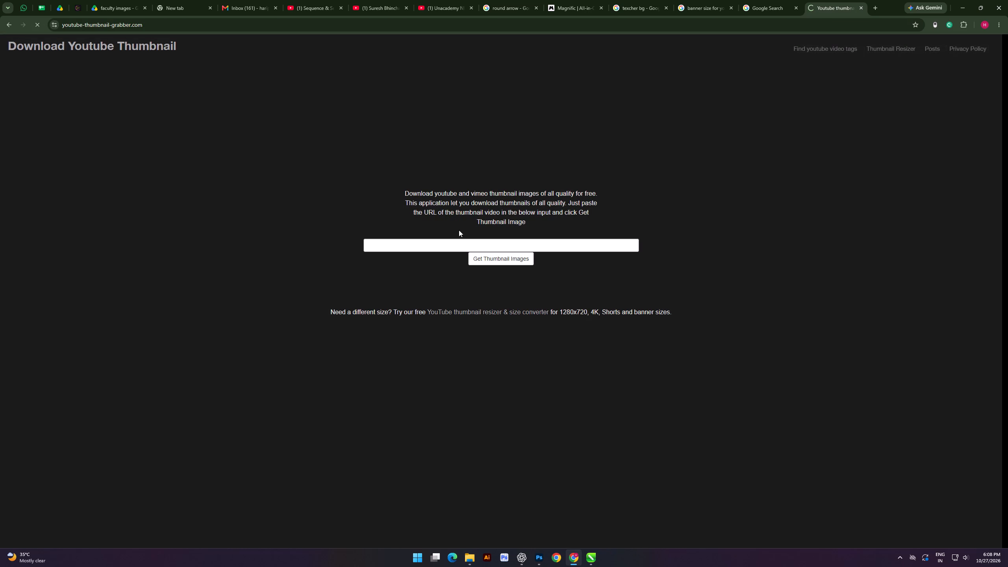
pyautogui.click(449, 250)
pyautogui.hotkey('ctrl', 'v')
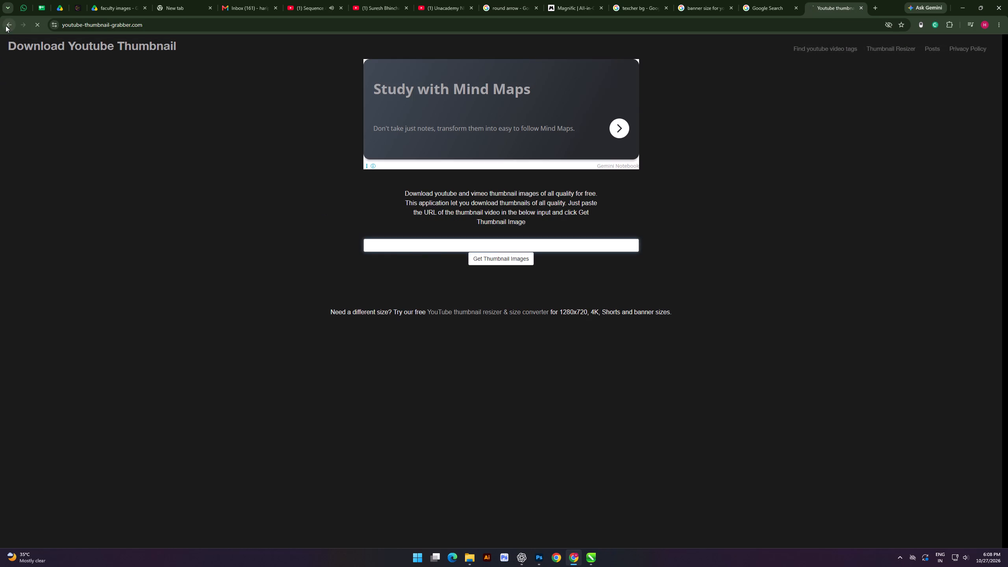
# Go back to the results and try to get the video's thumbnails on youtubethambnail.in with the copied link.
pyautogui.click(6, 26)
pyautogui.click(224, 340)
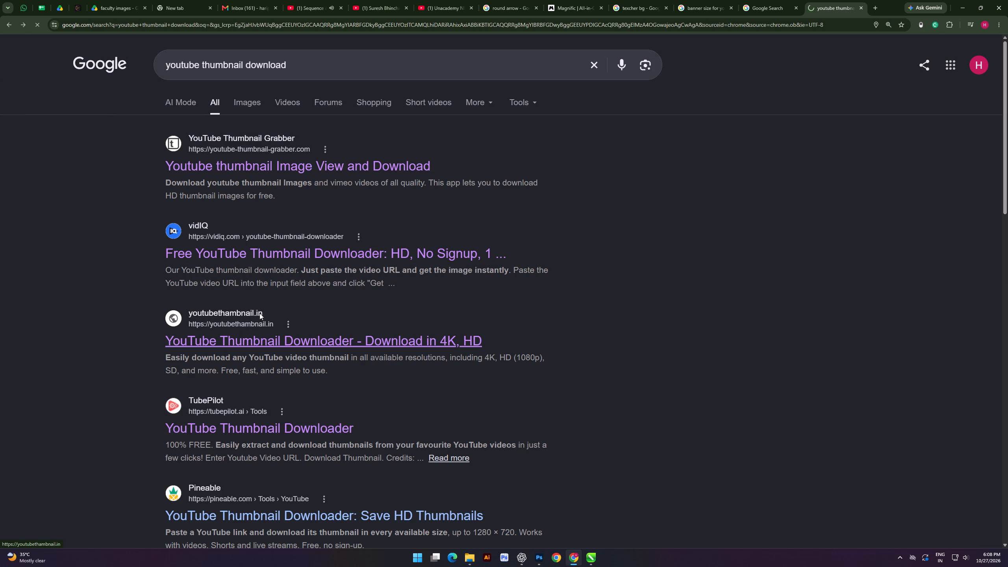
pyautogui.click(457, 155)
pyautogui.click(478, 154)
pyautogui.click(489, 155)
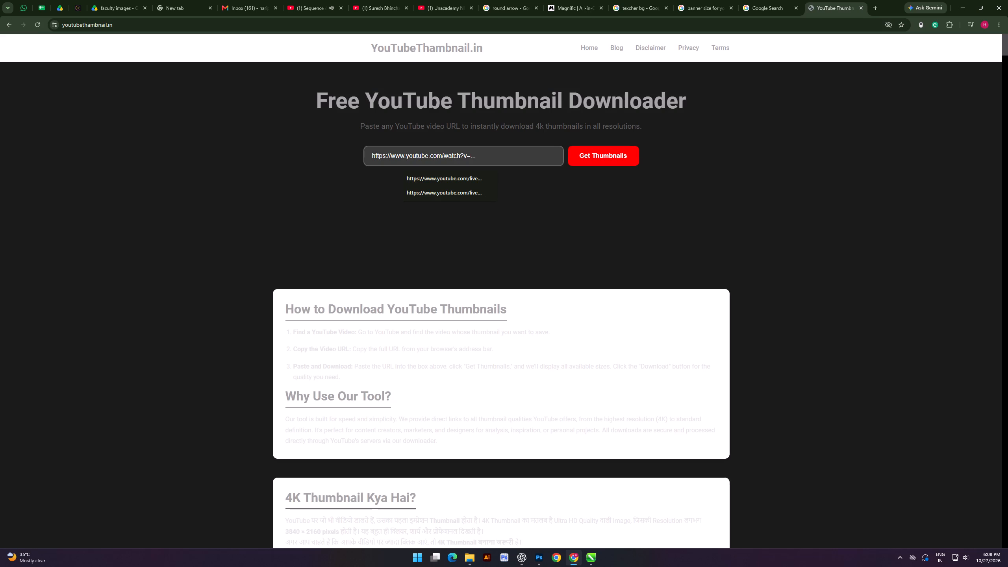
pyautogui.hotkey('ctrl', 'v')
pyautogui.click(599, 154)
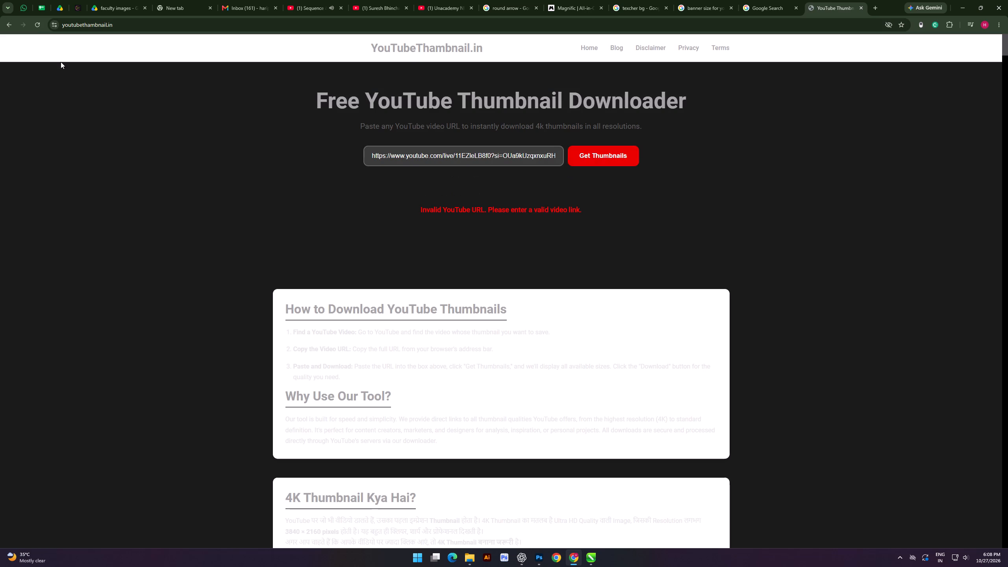
# Go back to the results, open TubePilot's YouTube Thumbnail Downloader and fetch the thumbnails for the copied video link.
pyautogui.click(0, 23)
pyautogui.click(248, 429)
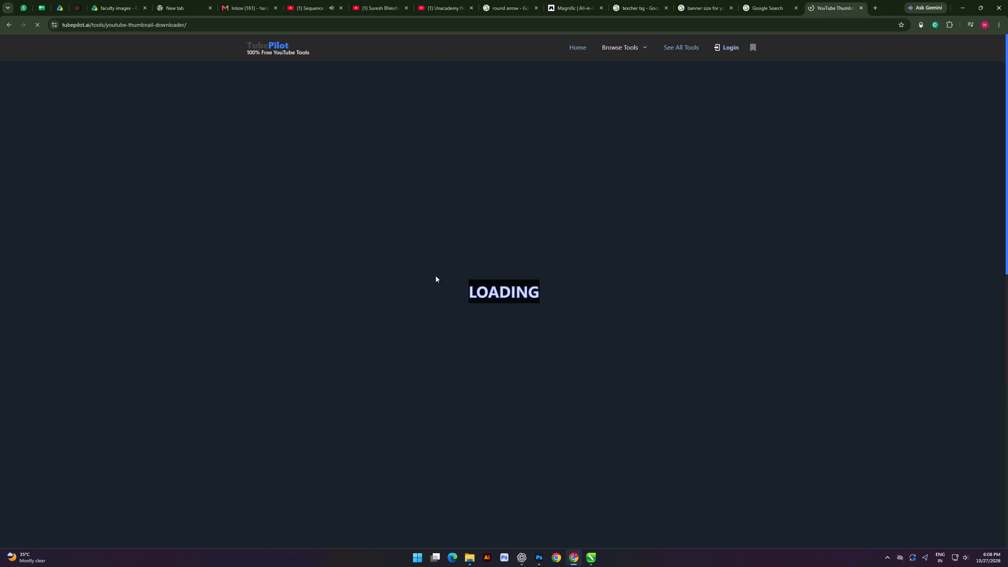
pyautogui.click(413, 228)
pyautogui.hotkey('ctrl', 'v')
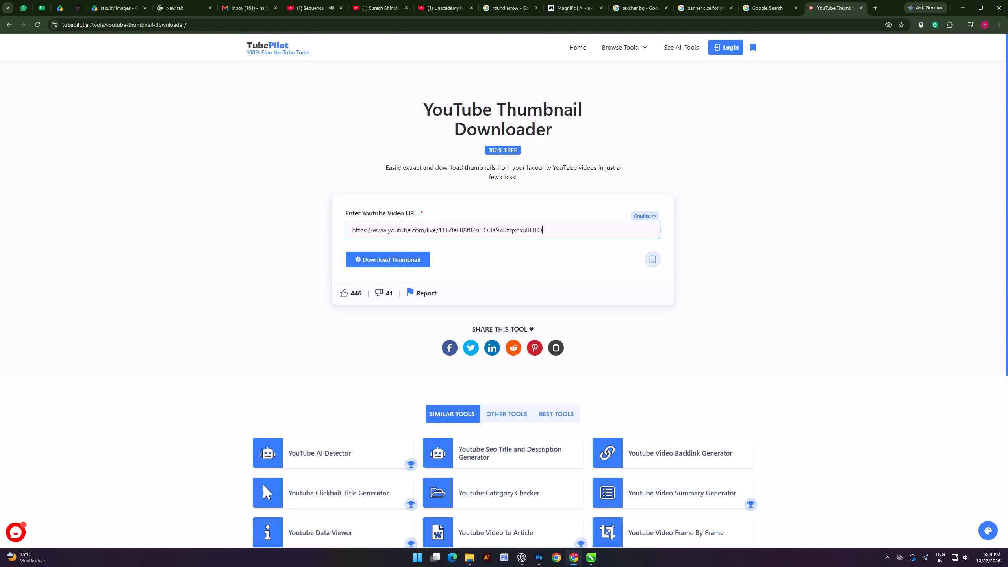
pyautogui.click(410, 259)
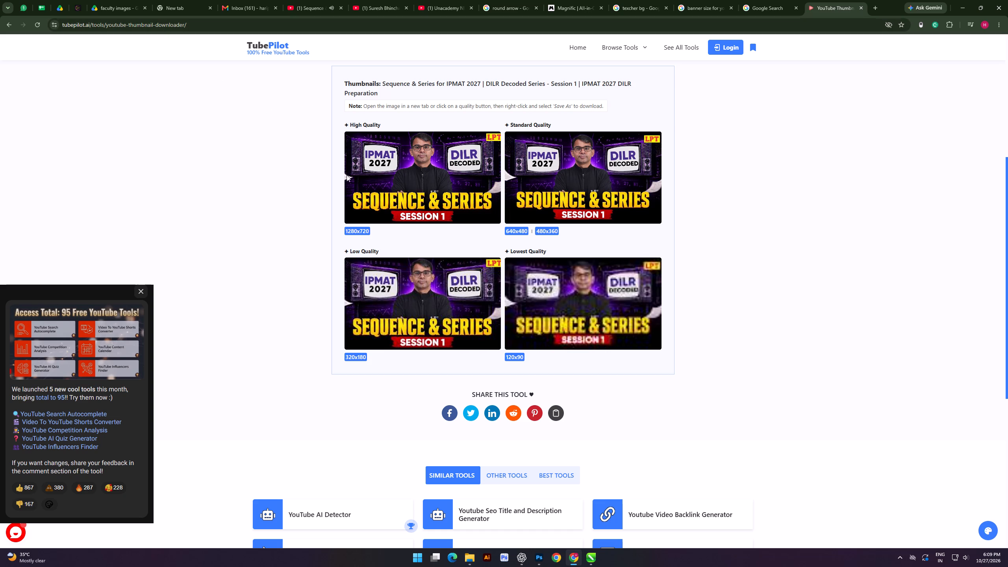
# Enlarge the High Quality 1280x720 "Sequence & Series" thumbnail and save the image to the computer.
pyautogui.click(405, 174)
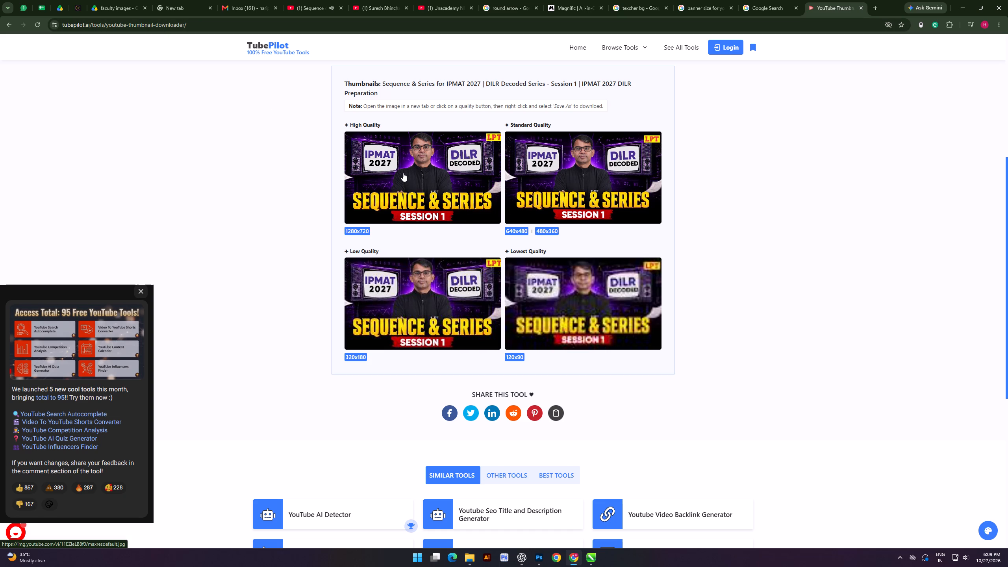
pyautogui.rightClick(407, 167)
pyautogui.click(439, 190)
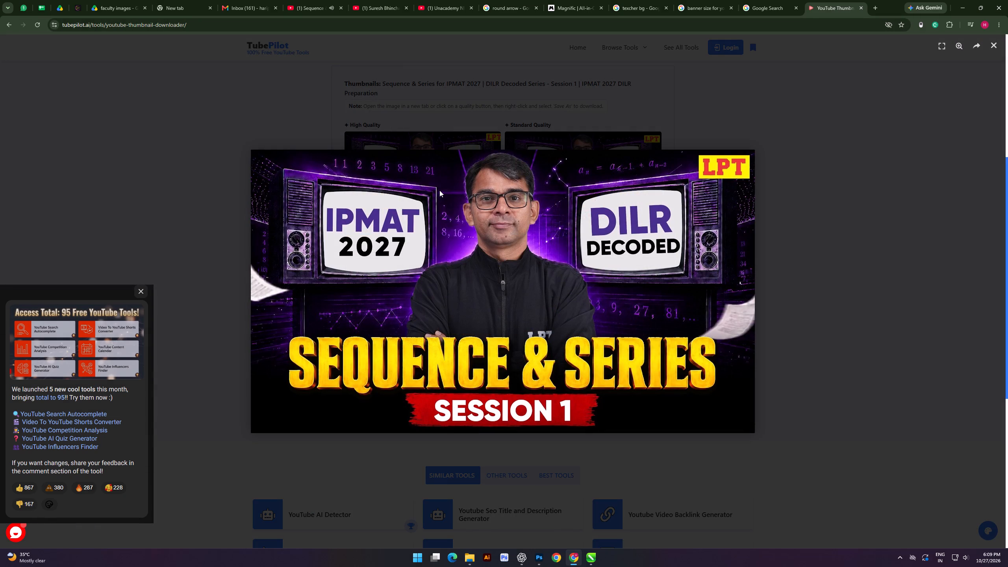
pyautogui.press('Return')
pyautogui.press('Return')
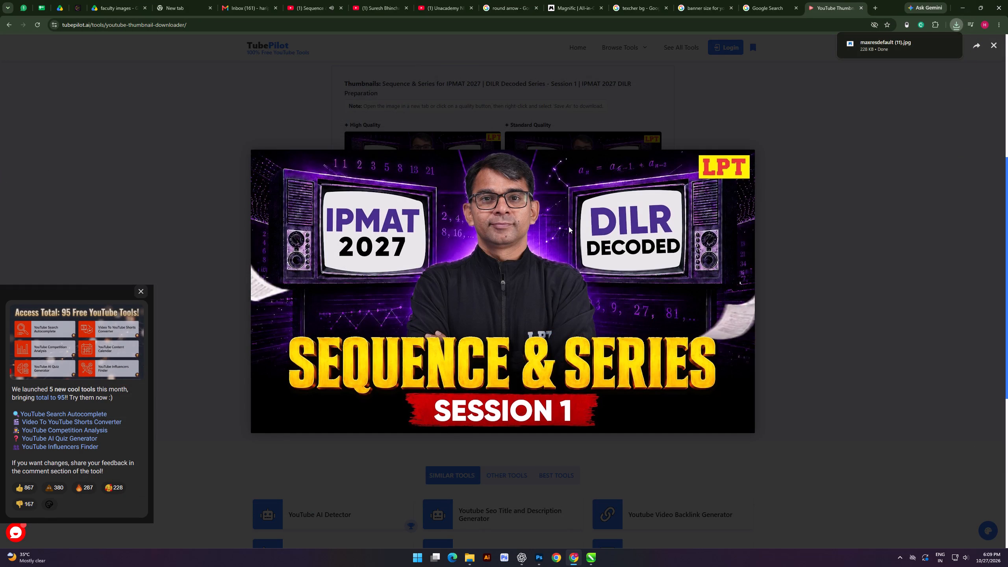
# Switch to Photoshop and open the thumbnail file maxresdefault (11).jpg from the Downloads folder.
pyautogui.click(541, 559)
pyautogui.click(10, 19)
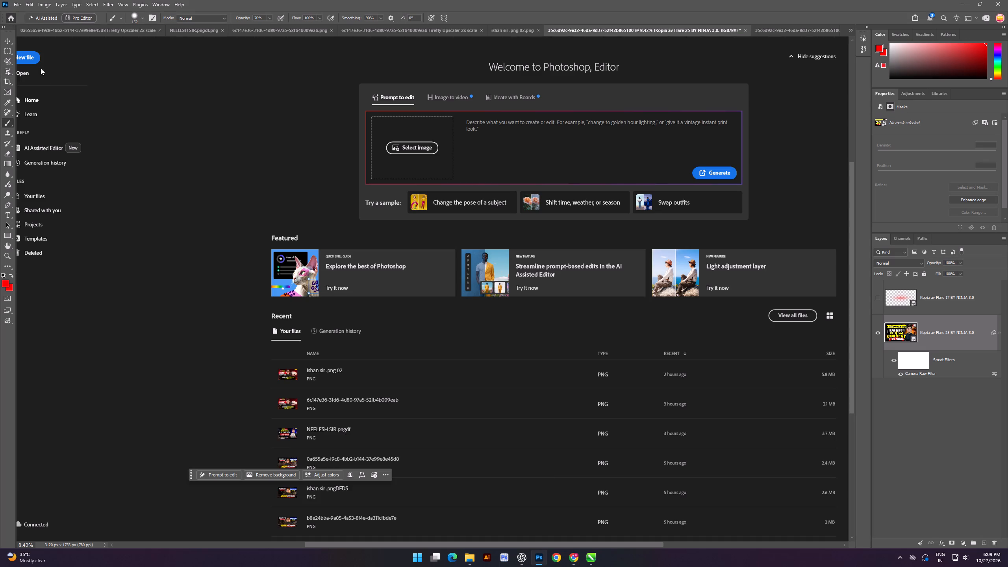
pyautogui.click(22, 71)
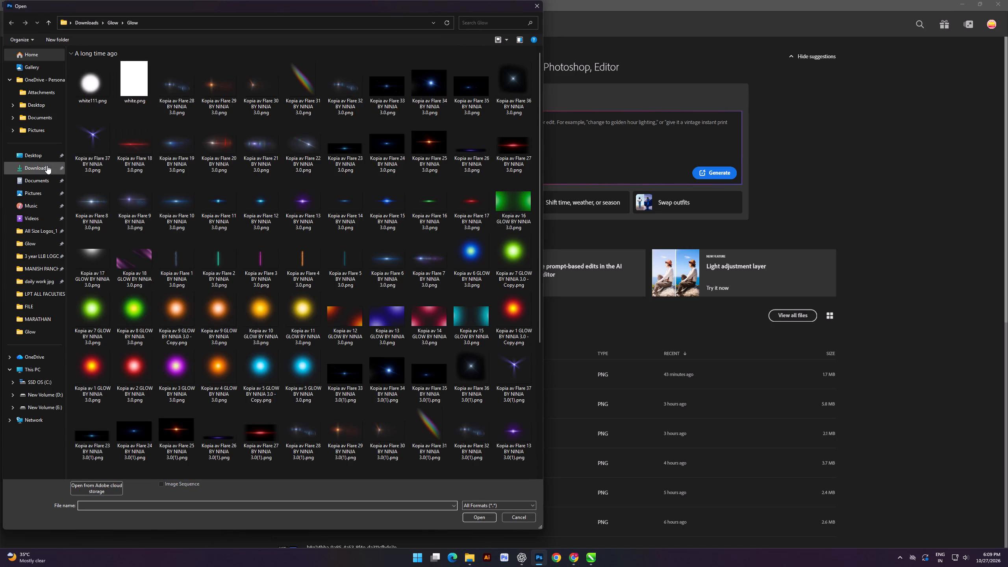
pyautogui.click(43, 170)
pyautogui.click(39, 187)
pyautogui.click(39, 176)
pyautogui.click(37, 164)
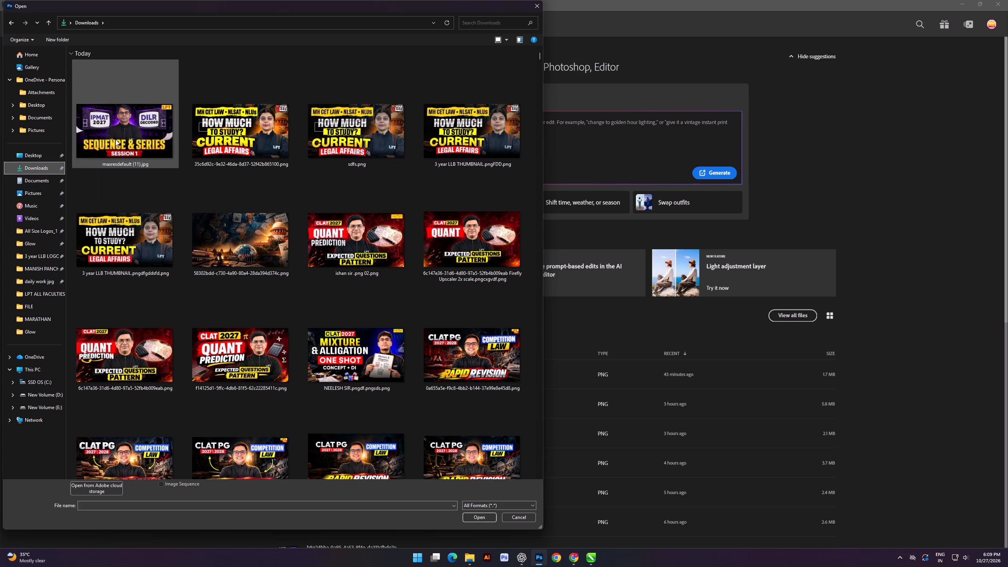
pyautogui.doubleClick(115, 139)
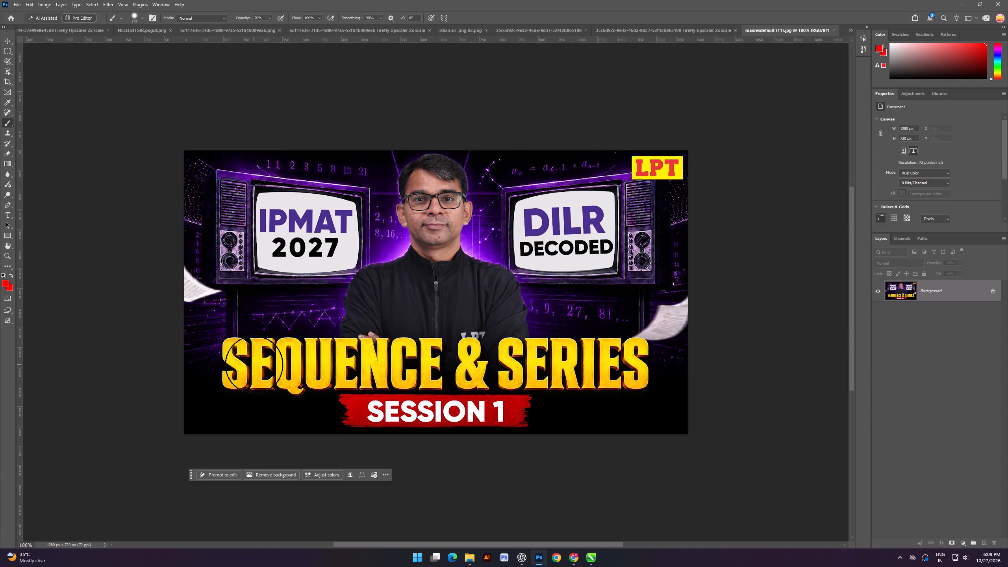
# Mark the "SEQUENCE & SERIES" title text on the thumbnail with the Selection Brush, undoing any stray paint stroke.
pyautogui.moveTo(243, 359); pyautogui.dragTo(256, 359)
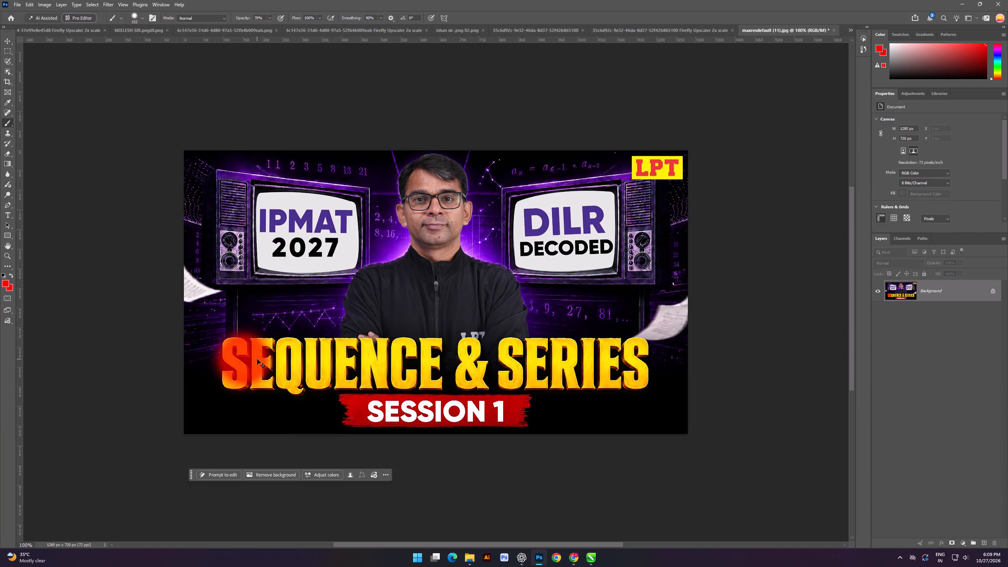
pyautogui.hotkey('ctrl', 'z')
pyautogui.click(4, 59)
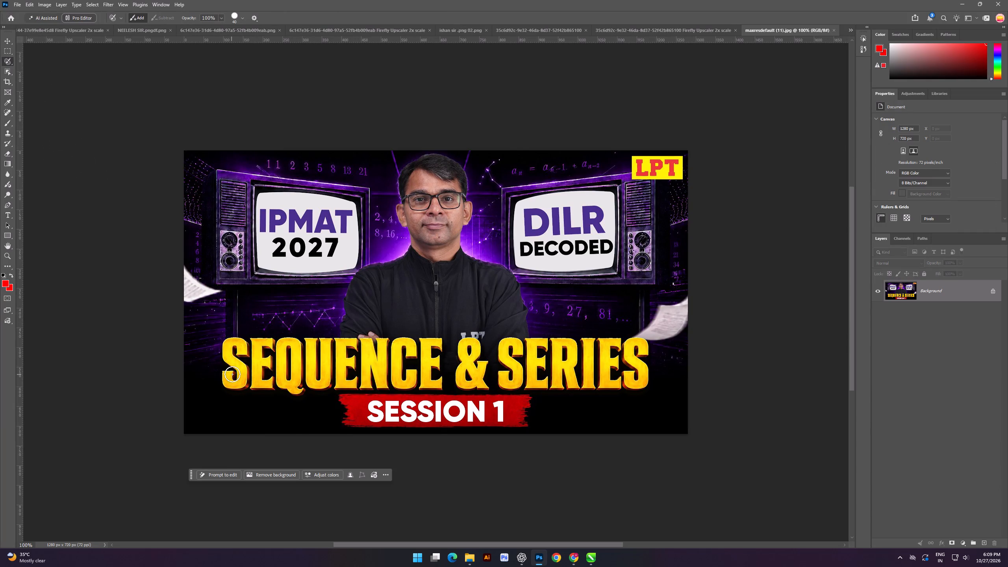
# Brush a selection over the whole "SEQUENCE & SERIES" title and the "SESSION 1" text, and remove both from the thumbnail.
pyautogui.moveTo(224, 347); pyautogui.dragTo(343, 340)
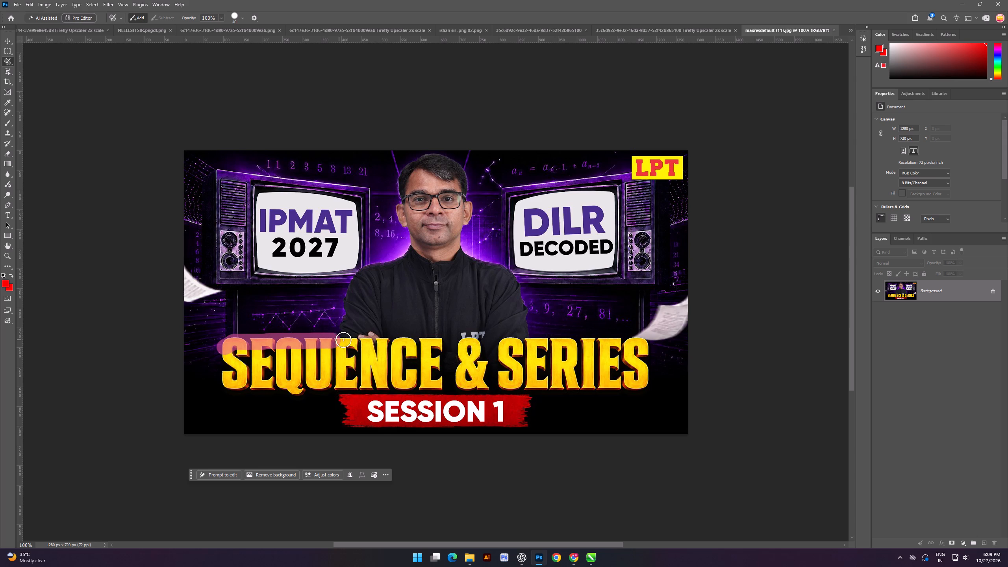
pyautogui.moveTo(343, 340); pyautogui.dragTo(653, 375)
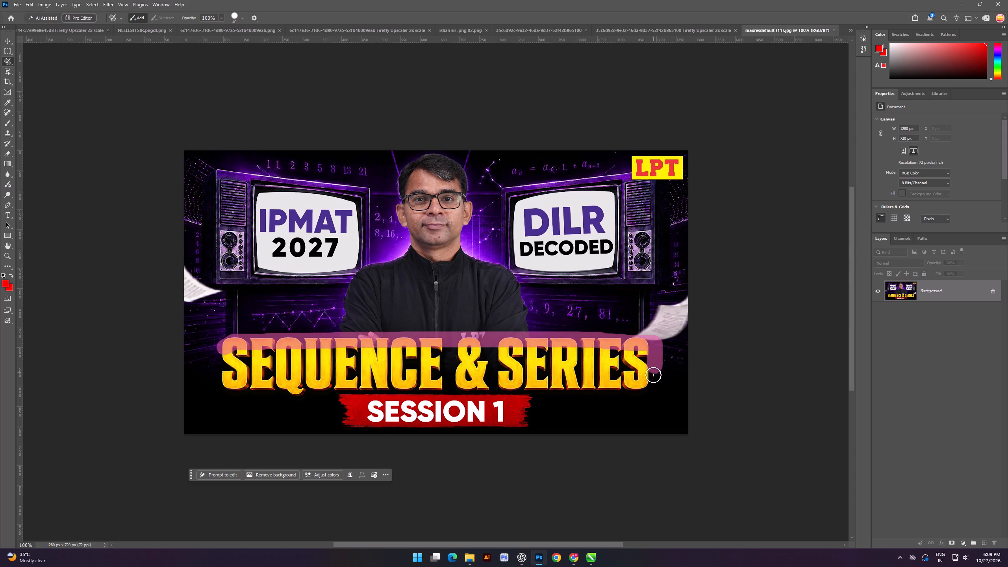
pyautogui.moveTo(653, 375); pyautogui.dragTo(416, 382)
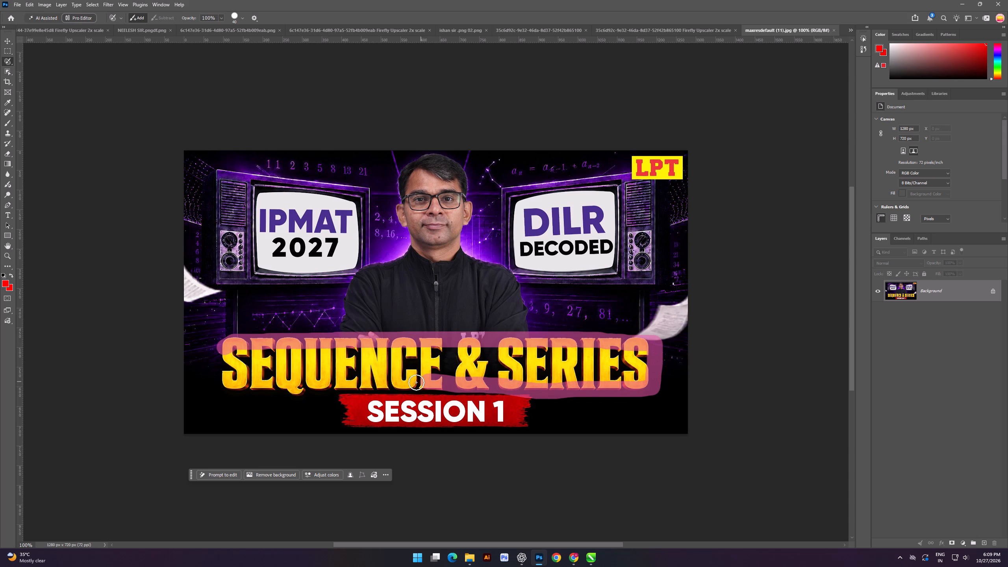
pyautogui.moveTo(416, 382); pyautogui.dragTo(220, 356)
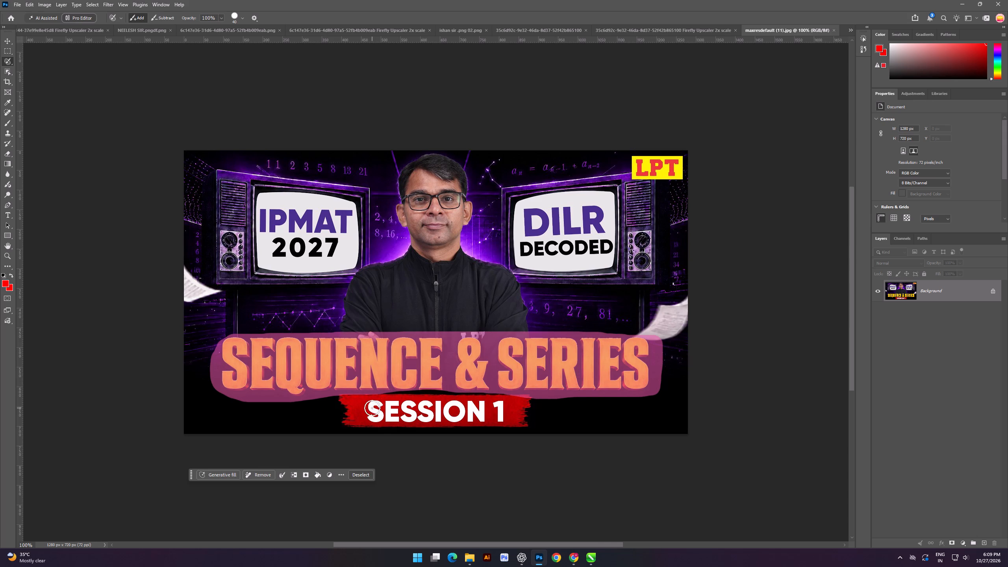
pyautogui.moveTo(372, 405); pyautogui.dragTo(501, 411)
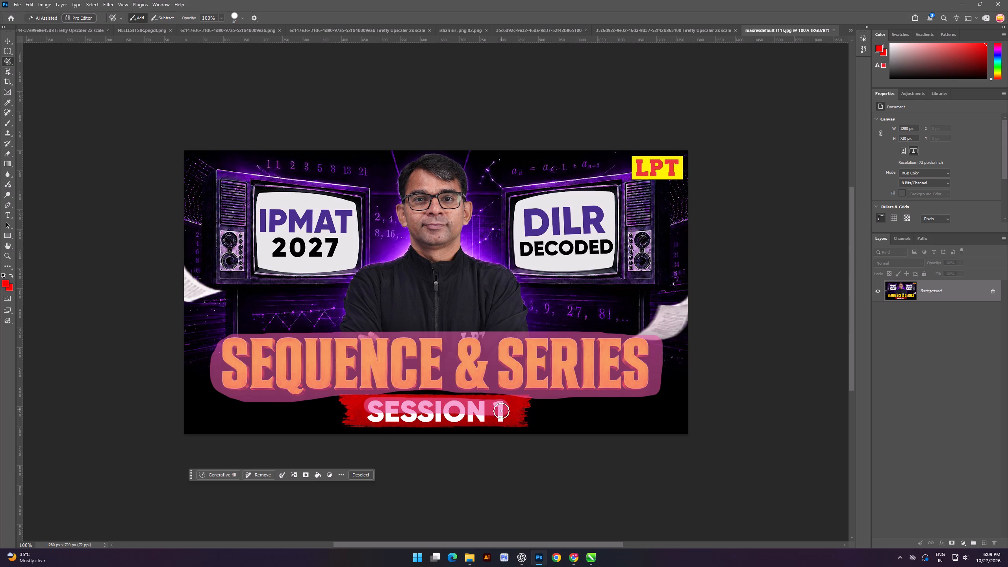
pyautogui.moveTo(501, 411); pyautogui.dragTo(380, 417)
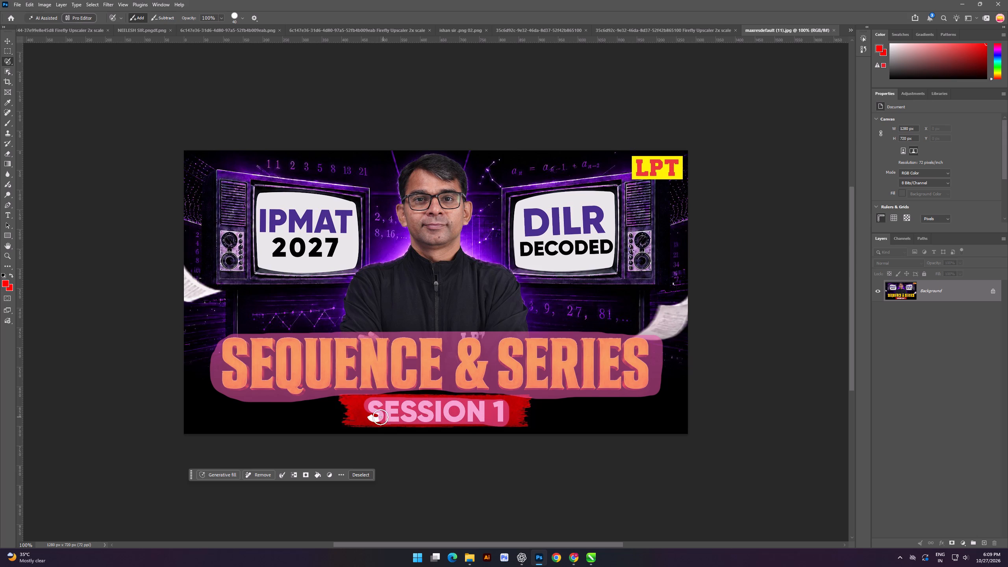
pyautogui.moveTo(380, 417); pyautogui.dragTo(368, 416)
pyautogui.click(260, 474)
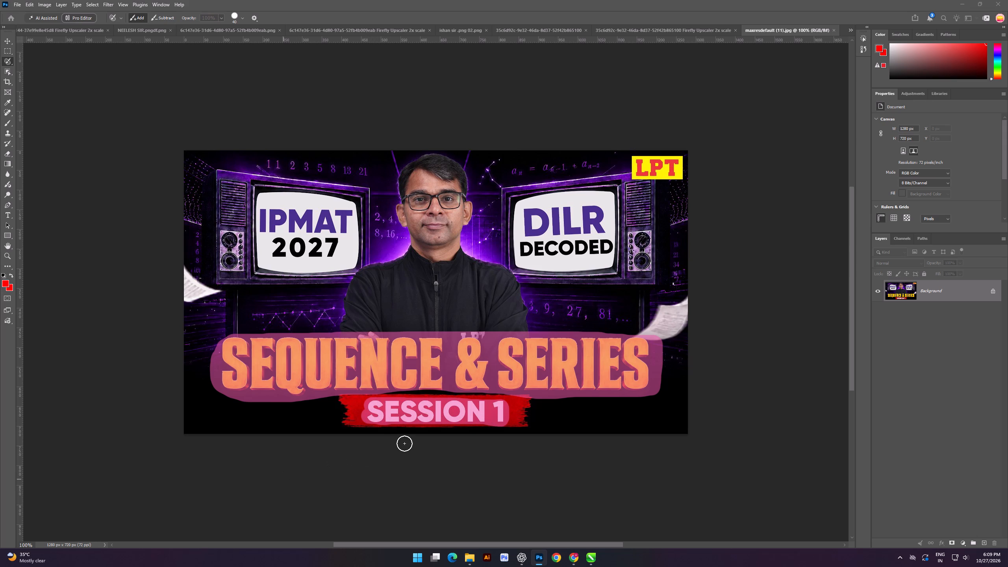
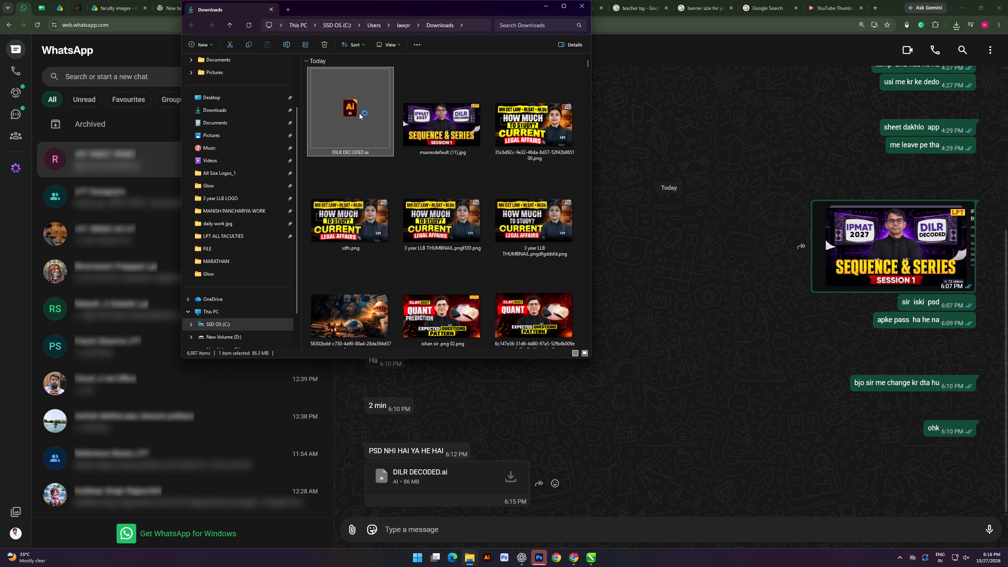
# Open the received Illustrator file DILR DECODED.ai from the Downloads folder.
pyautogui.click(359, 113)
pyautogui.click(563, 10)
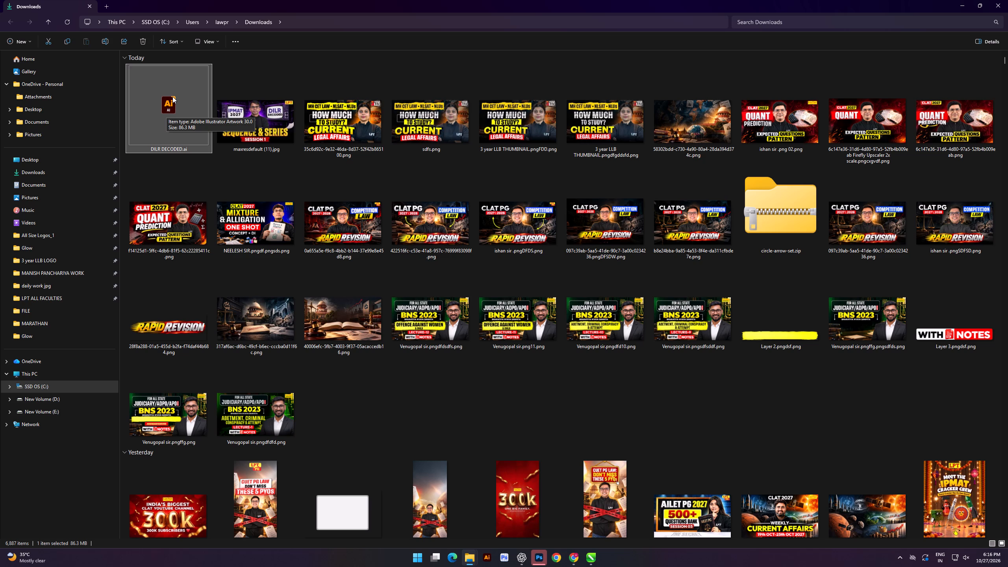
pyautogui.tripleClick(176, 109)
pyautogui.tripleClick(176, 109)
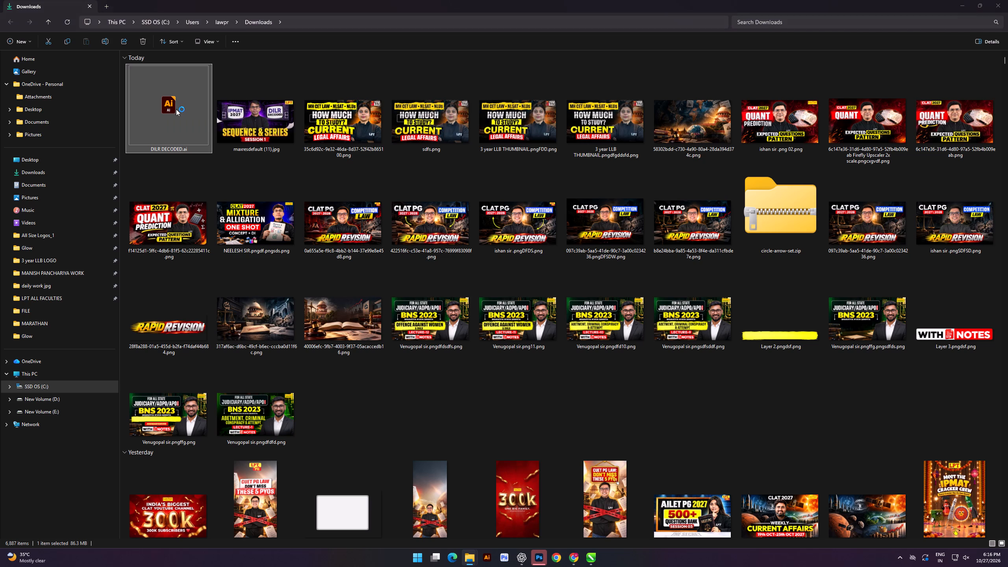
# Open the Illustrator file DILR DECODED.ai from the Downloads folder.
pyautogui.click(176, 109)
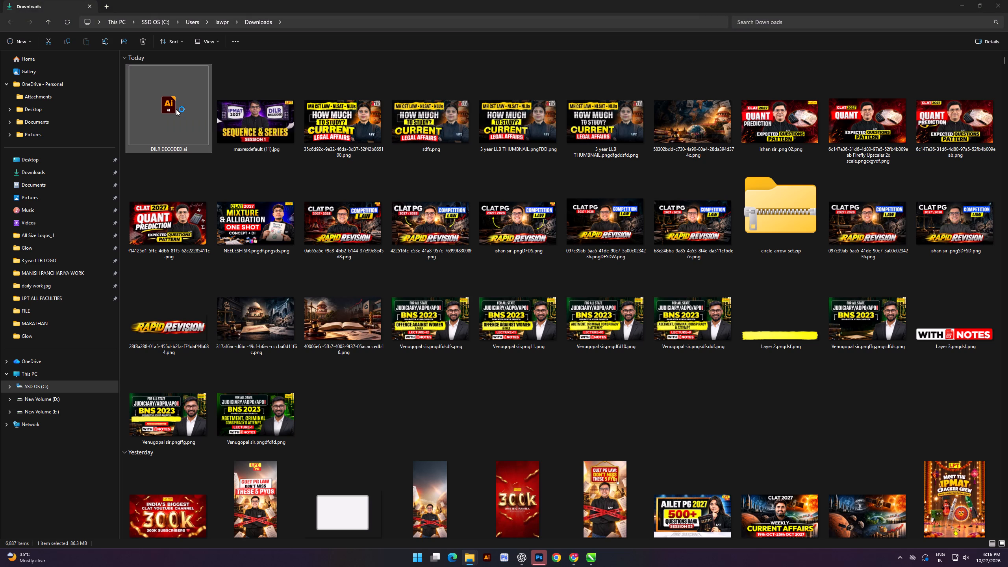
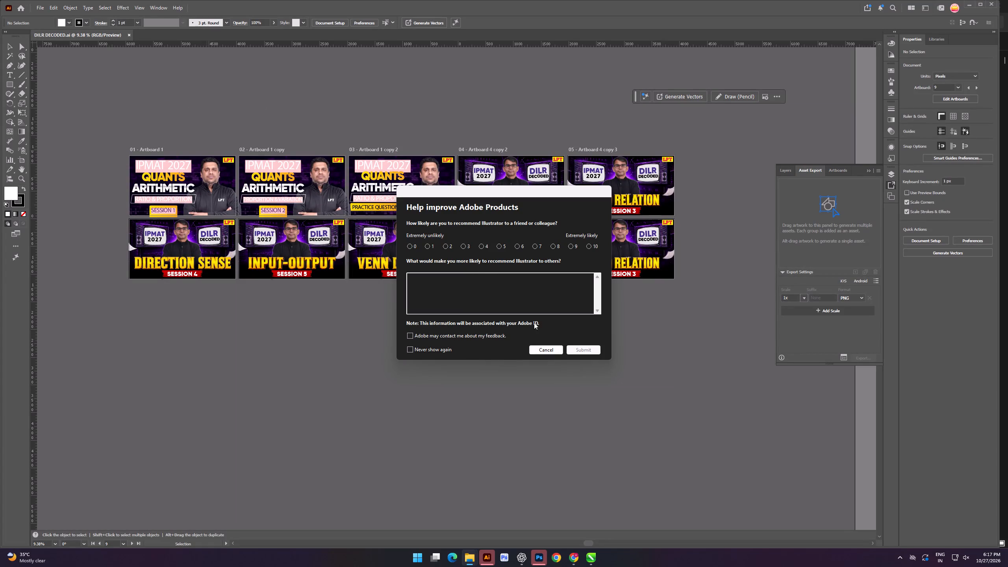
# Dismiss the product feedback survey and collapse the floating Asset Export display covering the canvas.
pyautogui.click(552, 352)
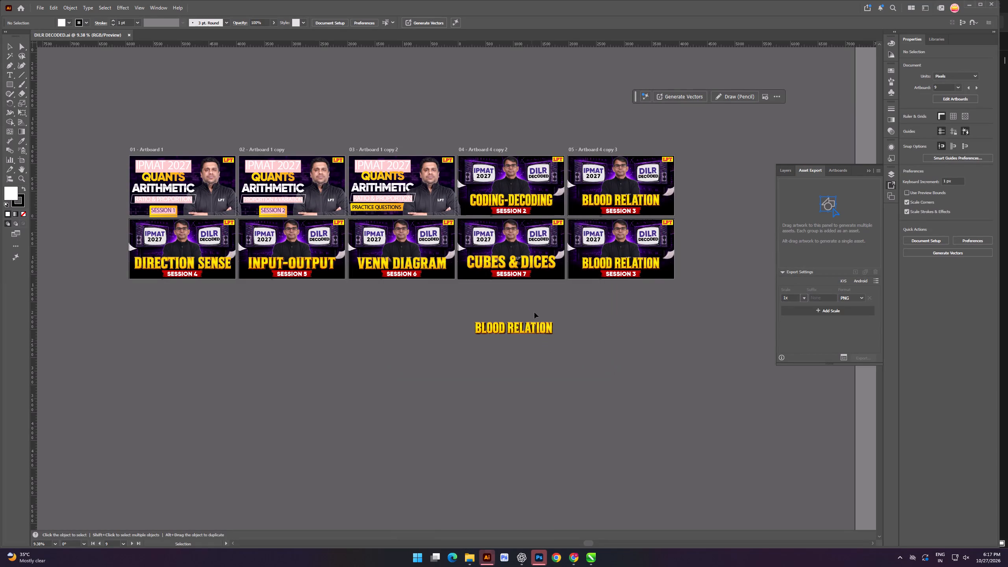
pyautogui.scroll(4, 630, 256)
pyautogui.scroll(2, 665, 303)
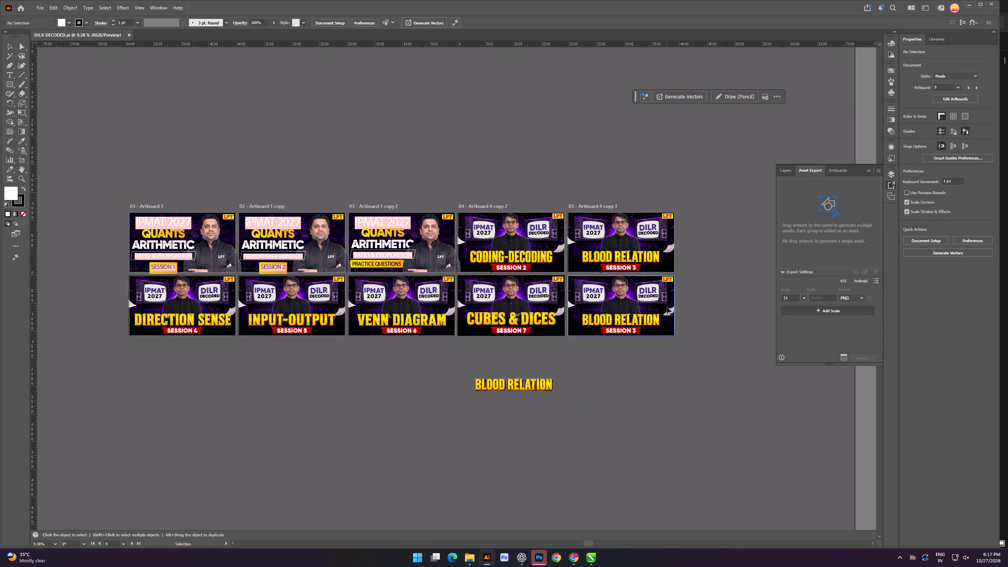
pyautogui.scroll(-2, 667, 307)
pyautogui.keyDown('ctrl'); pyautogui.scroll(4, 669, 308); pyautogui.keyUp('ctrl')
pyautogui.keyDown('ctrl'); pyautogui.scroll(-4, 670, 308); pyautogui.keyUp('ctrl')
pyautogui.click(869, 172)
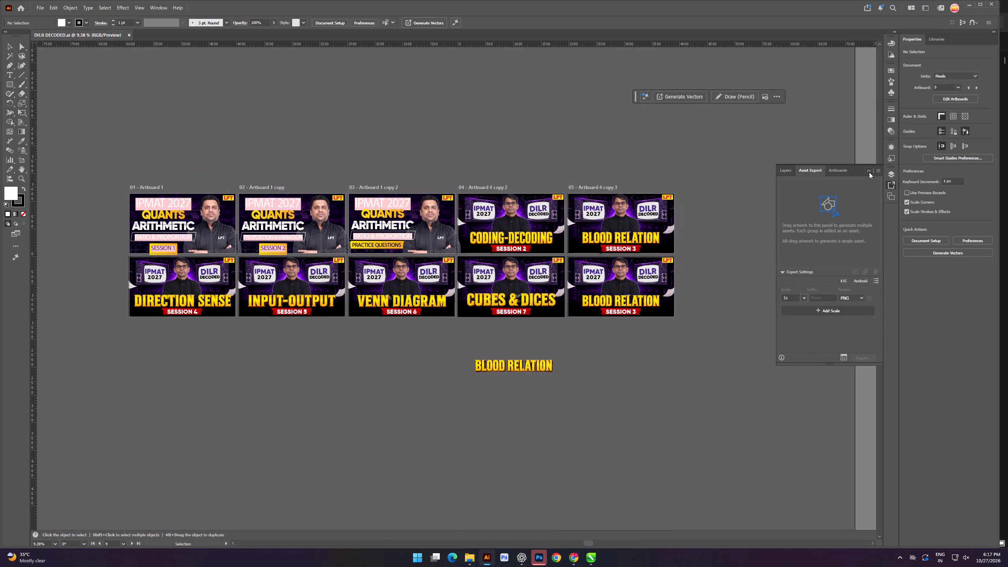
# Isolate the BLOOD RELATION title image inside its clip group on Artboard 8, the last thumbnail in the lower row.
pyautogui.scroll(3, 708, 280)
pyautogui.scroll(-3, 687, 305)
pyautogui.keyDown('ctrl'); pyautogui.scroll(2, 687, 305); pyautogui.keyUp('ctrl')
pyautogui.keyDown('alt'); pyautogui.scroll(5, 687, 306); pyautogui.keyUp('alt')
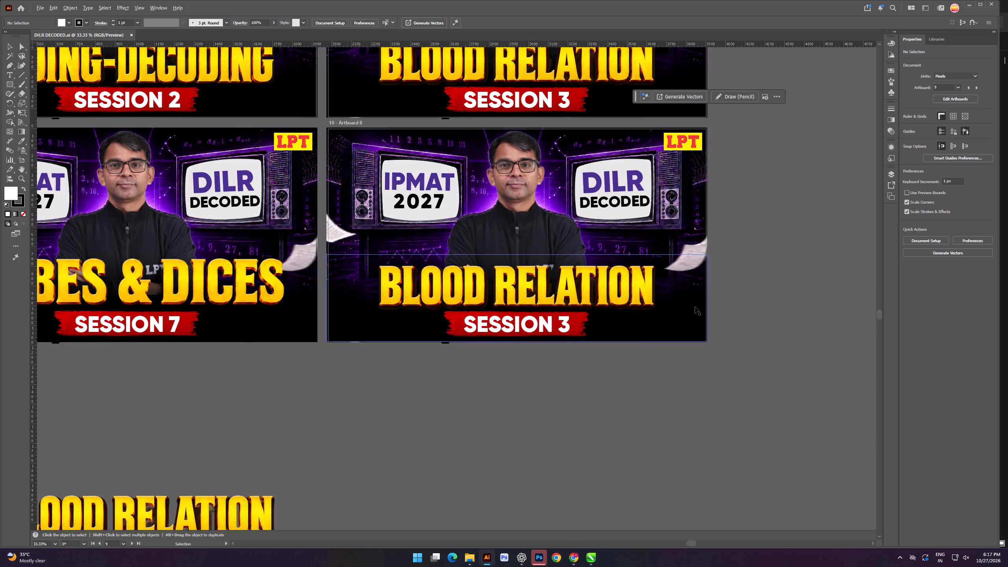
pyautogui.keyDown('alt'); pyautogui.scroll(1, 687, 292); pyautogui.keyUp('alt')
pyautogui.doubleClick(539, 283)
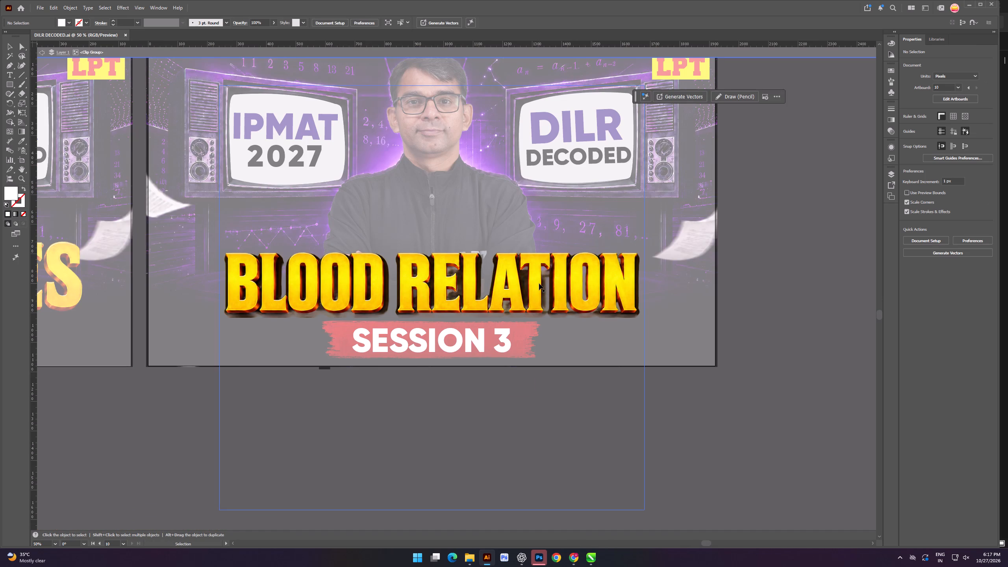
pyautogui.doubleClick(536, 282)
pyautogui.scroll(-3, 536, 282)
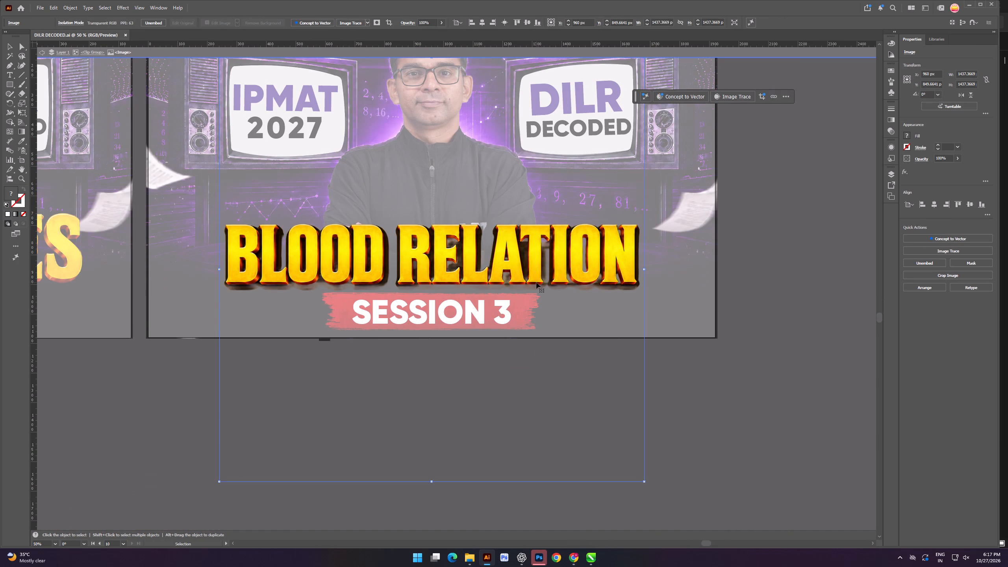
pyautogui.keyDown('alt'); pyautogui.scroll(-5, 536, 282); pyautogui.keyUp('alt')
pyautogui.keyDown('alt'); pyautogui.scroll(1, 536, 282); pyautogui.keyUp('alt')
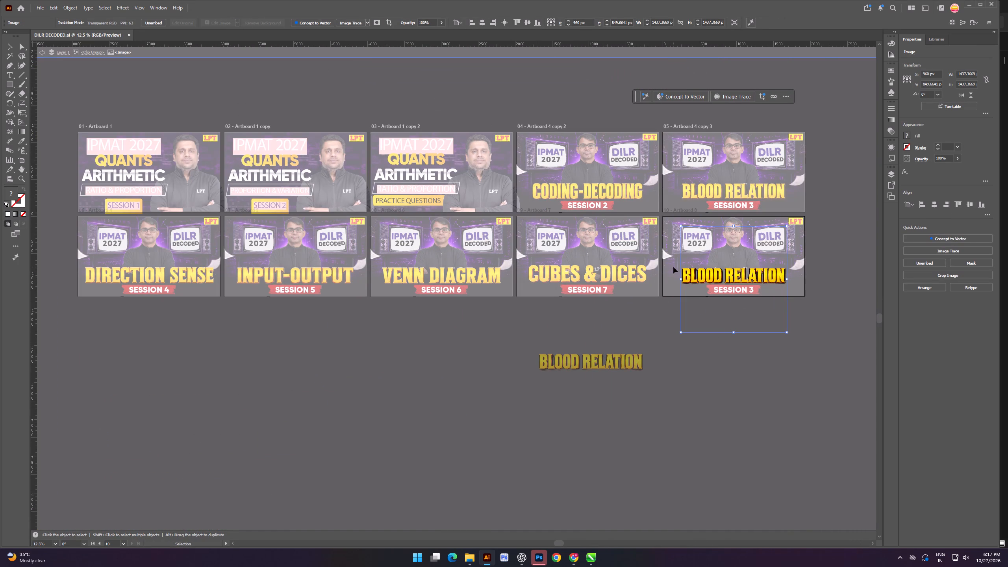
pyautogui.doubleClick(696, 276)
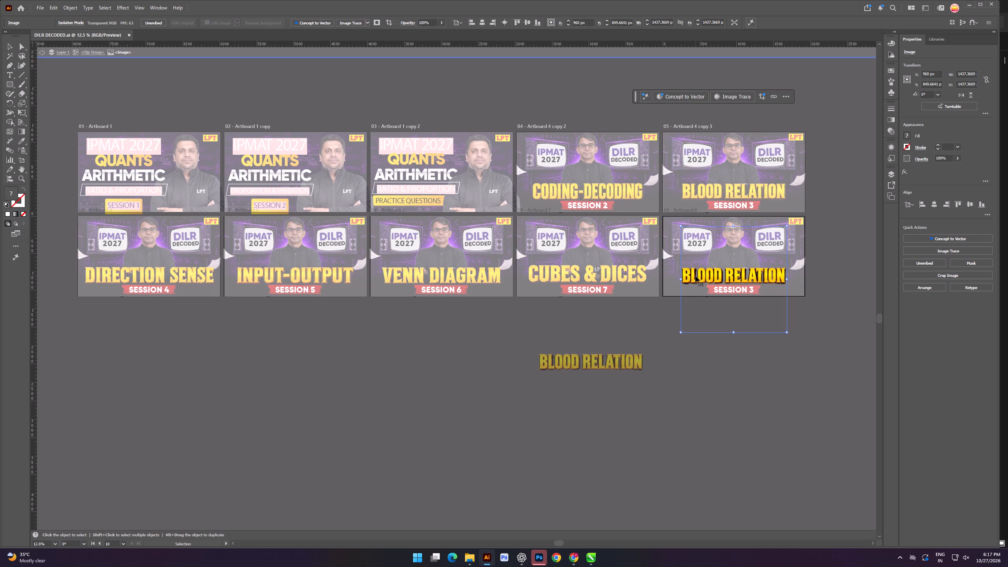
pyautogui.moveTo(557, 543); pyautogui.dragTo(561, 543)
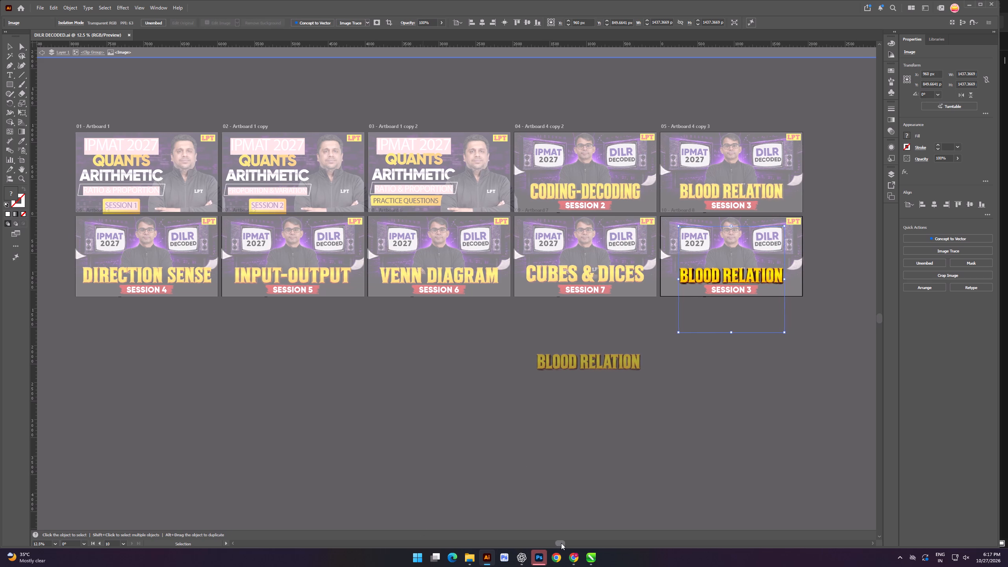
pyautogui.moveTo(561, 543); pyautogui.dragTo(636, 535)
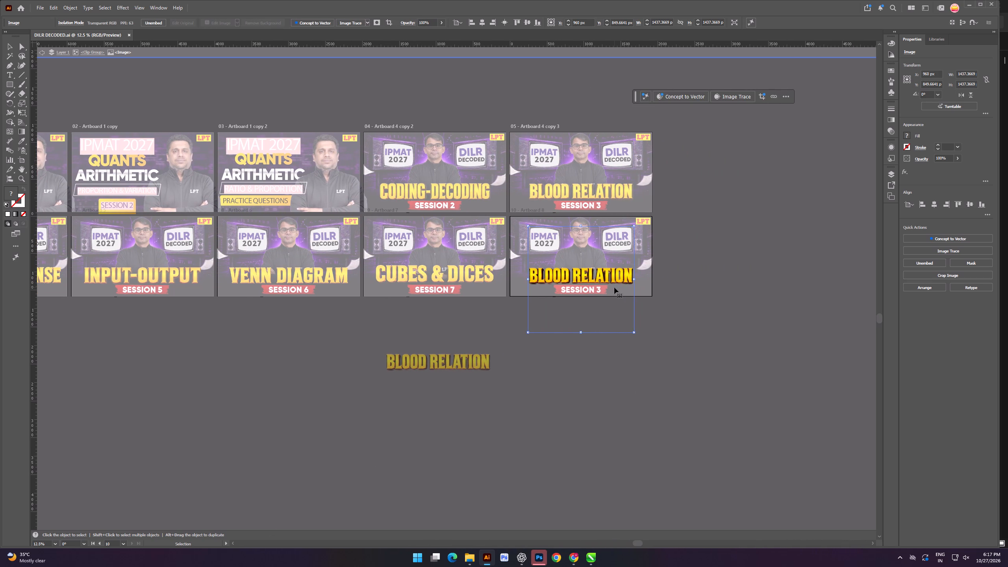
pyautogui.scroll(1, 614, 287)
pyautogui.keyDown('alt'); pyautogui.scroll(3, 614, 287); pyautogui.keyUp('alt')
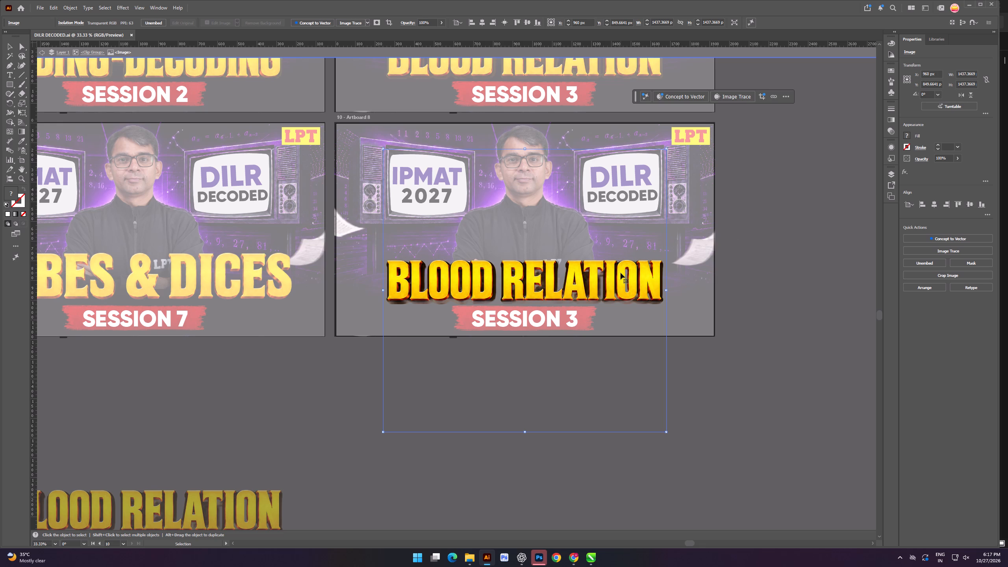
# Reset the Essentials Classic workspace to its default layout.
pyautogui.click(163, 6)
pyautogui.click(187, 43)
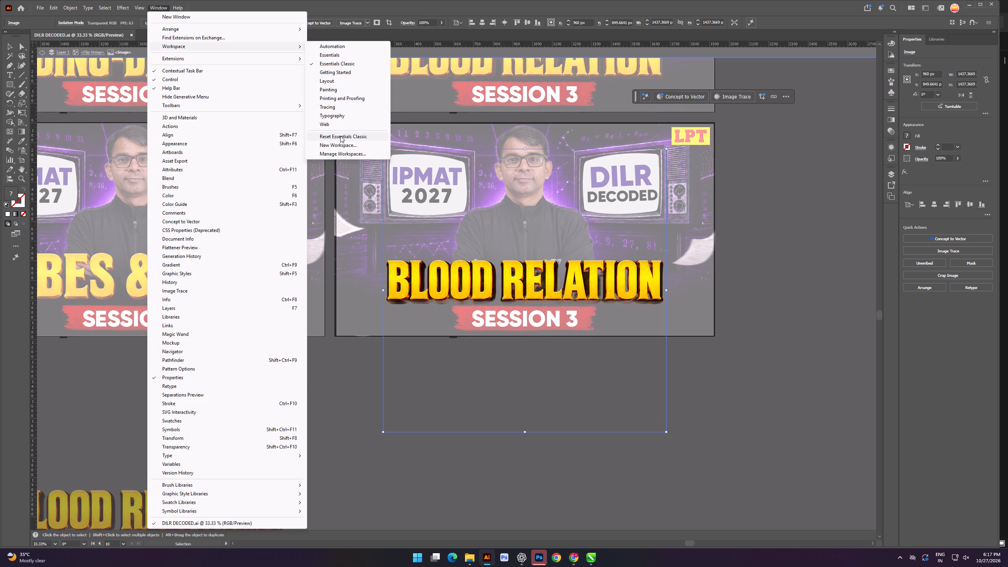
pyautogui.click(340, 136)
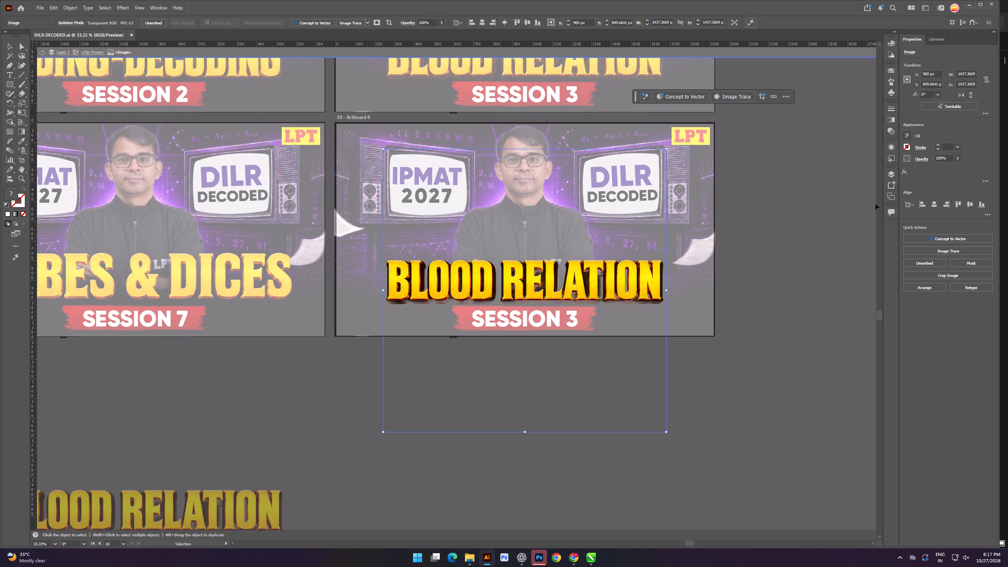
pyautogui.click(158, 4)
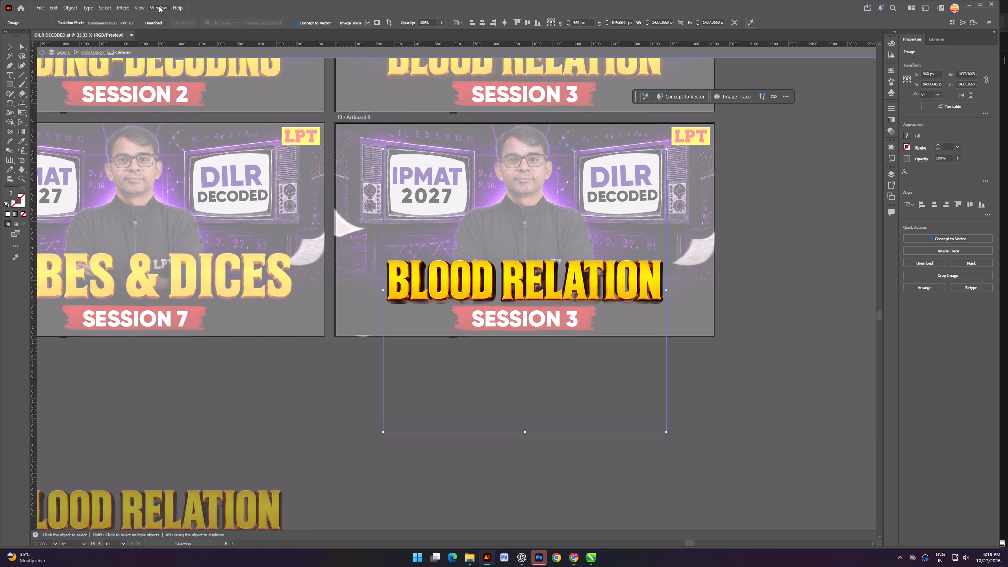
pyautogui.click(159, 6)
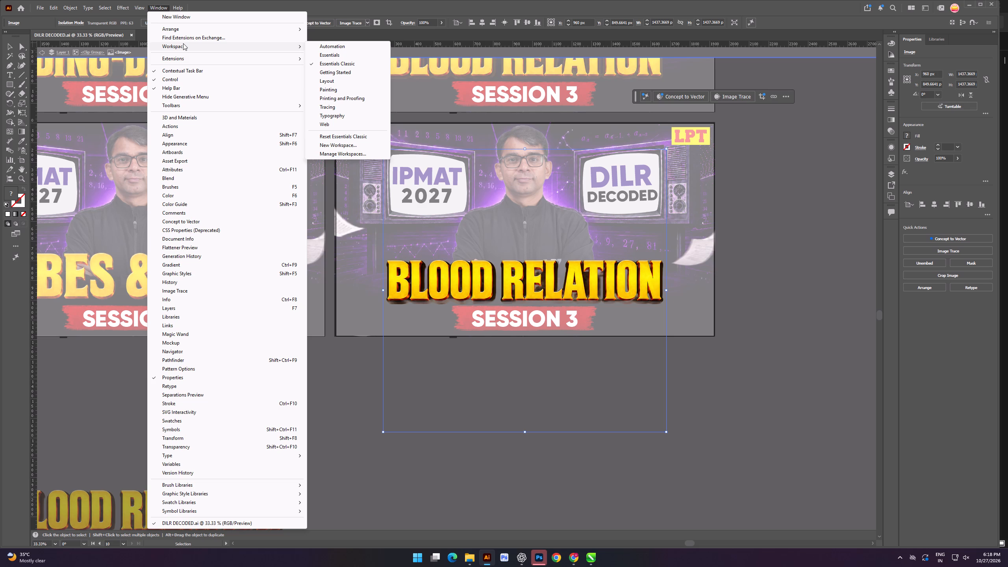
pyautogui.click(220, 49)
pyautogui.click(345, 139)
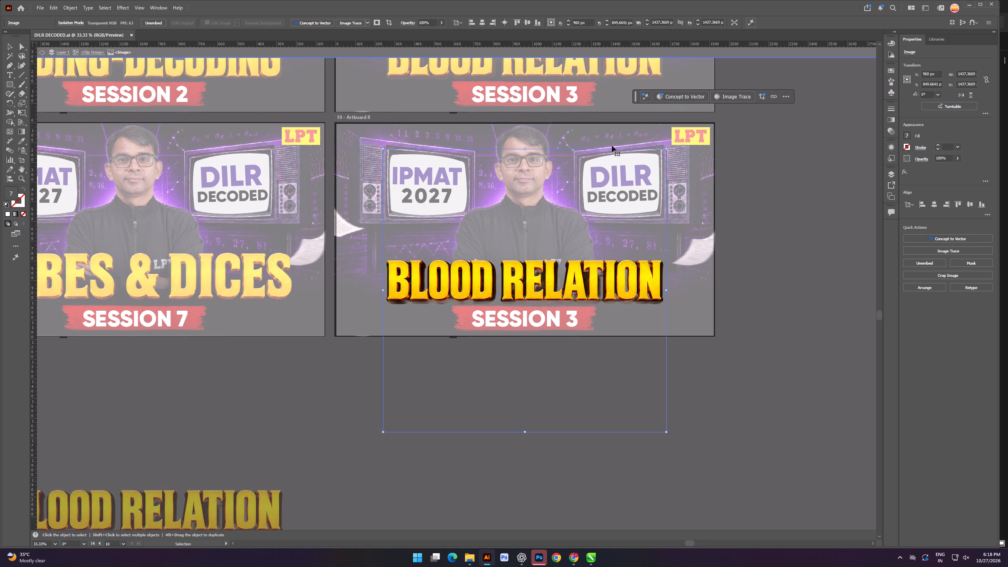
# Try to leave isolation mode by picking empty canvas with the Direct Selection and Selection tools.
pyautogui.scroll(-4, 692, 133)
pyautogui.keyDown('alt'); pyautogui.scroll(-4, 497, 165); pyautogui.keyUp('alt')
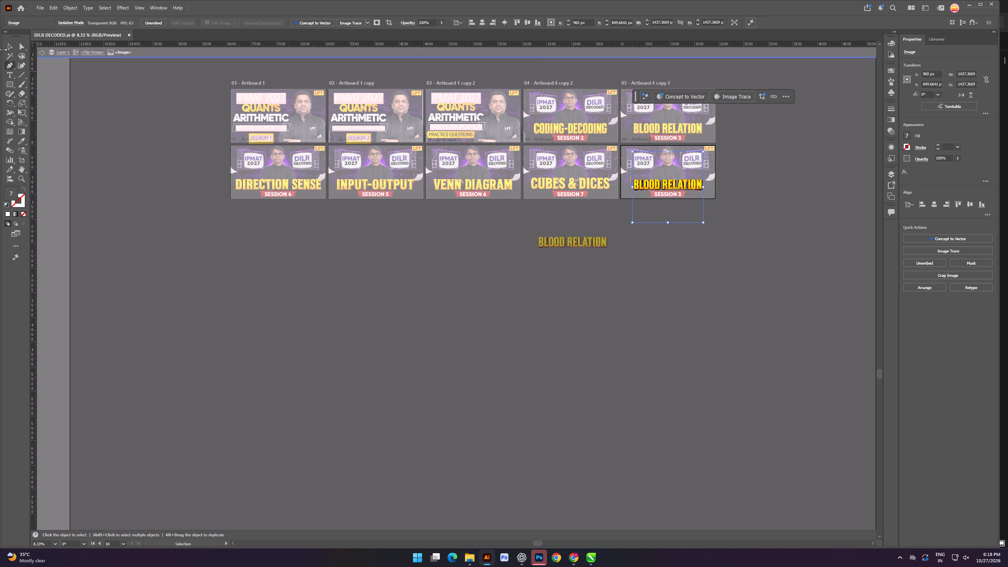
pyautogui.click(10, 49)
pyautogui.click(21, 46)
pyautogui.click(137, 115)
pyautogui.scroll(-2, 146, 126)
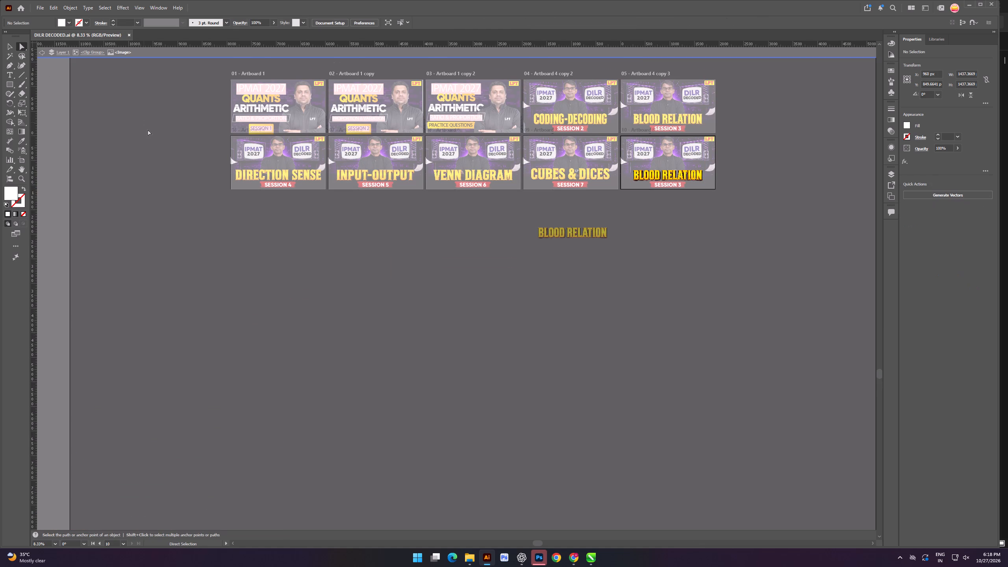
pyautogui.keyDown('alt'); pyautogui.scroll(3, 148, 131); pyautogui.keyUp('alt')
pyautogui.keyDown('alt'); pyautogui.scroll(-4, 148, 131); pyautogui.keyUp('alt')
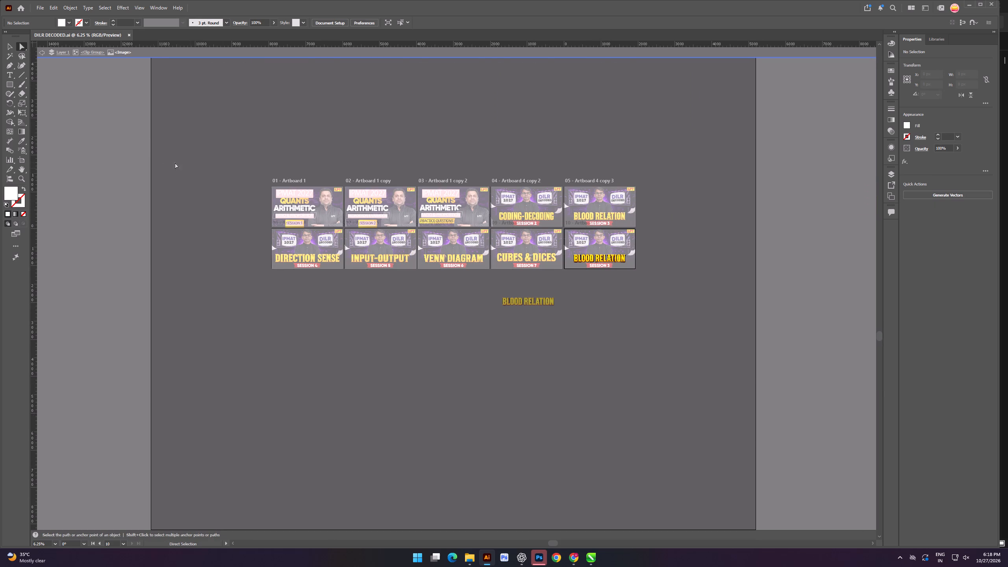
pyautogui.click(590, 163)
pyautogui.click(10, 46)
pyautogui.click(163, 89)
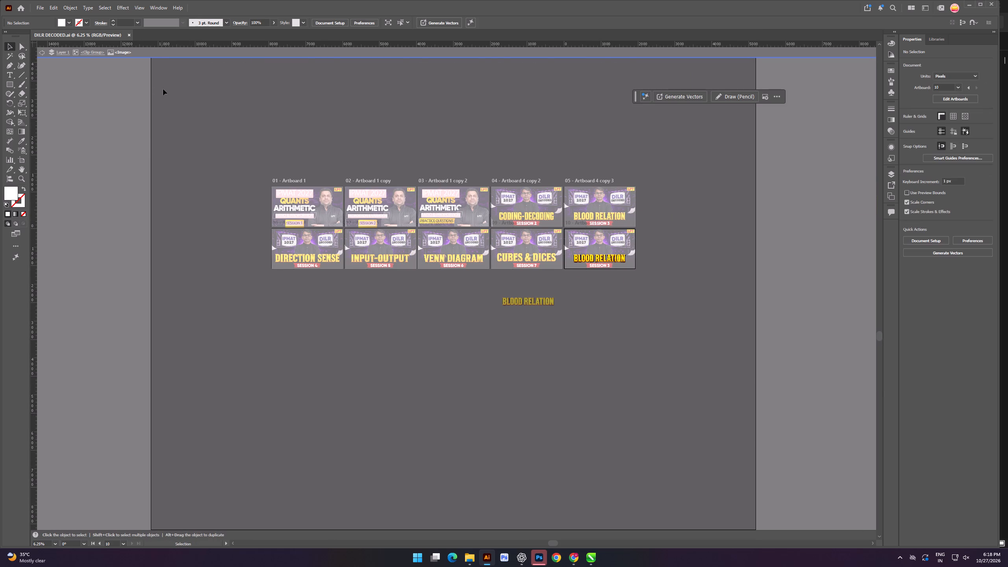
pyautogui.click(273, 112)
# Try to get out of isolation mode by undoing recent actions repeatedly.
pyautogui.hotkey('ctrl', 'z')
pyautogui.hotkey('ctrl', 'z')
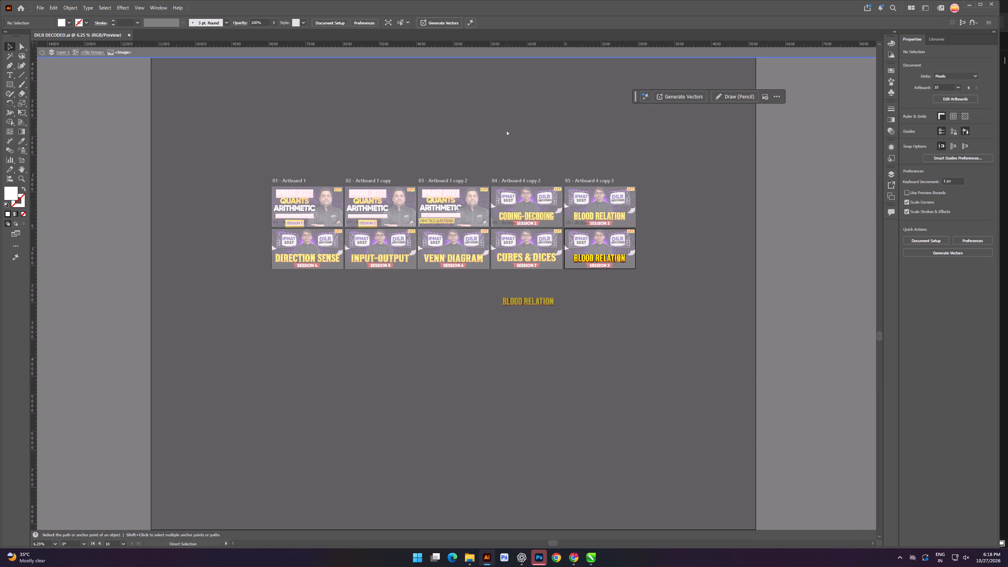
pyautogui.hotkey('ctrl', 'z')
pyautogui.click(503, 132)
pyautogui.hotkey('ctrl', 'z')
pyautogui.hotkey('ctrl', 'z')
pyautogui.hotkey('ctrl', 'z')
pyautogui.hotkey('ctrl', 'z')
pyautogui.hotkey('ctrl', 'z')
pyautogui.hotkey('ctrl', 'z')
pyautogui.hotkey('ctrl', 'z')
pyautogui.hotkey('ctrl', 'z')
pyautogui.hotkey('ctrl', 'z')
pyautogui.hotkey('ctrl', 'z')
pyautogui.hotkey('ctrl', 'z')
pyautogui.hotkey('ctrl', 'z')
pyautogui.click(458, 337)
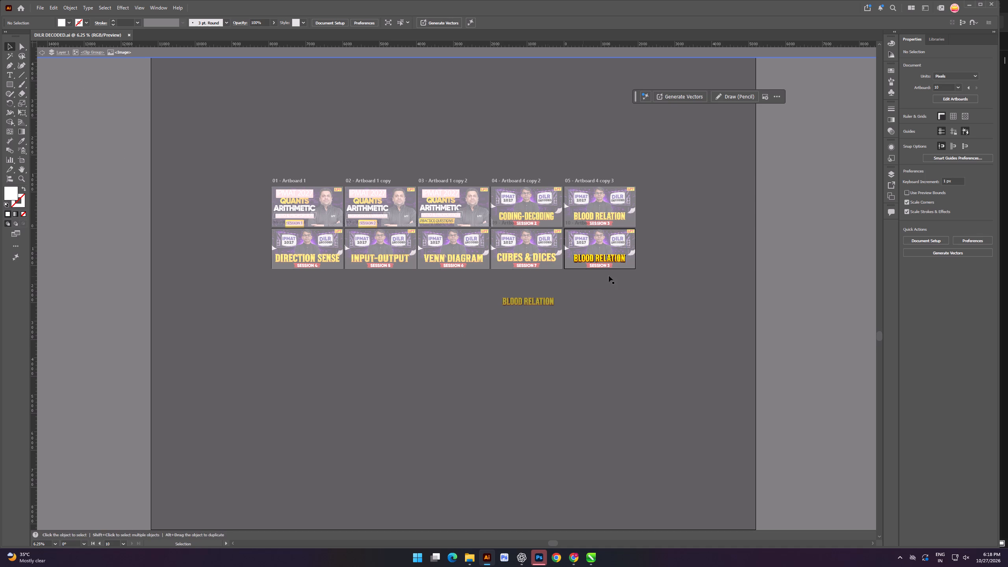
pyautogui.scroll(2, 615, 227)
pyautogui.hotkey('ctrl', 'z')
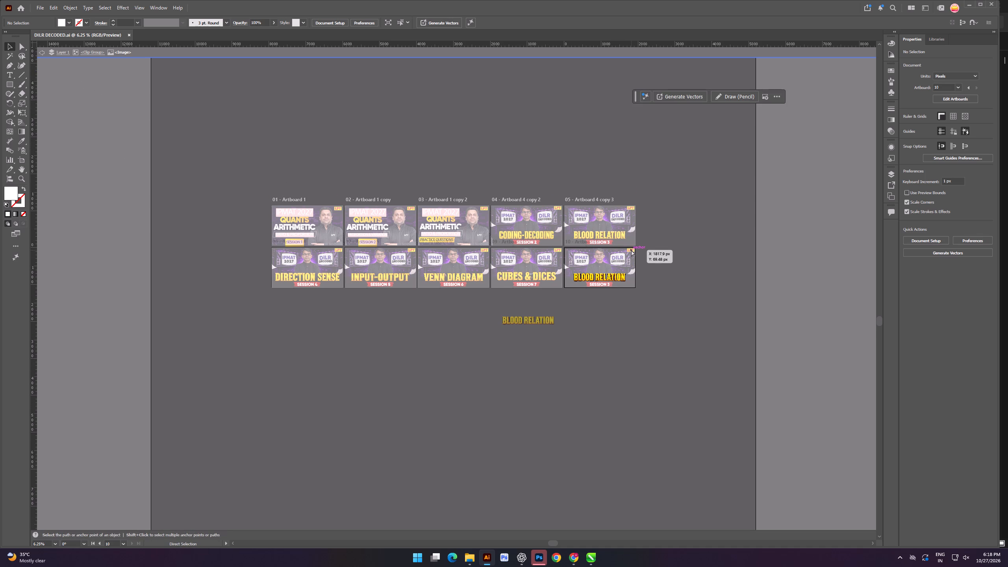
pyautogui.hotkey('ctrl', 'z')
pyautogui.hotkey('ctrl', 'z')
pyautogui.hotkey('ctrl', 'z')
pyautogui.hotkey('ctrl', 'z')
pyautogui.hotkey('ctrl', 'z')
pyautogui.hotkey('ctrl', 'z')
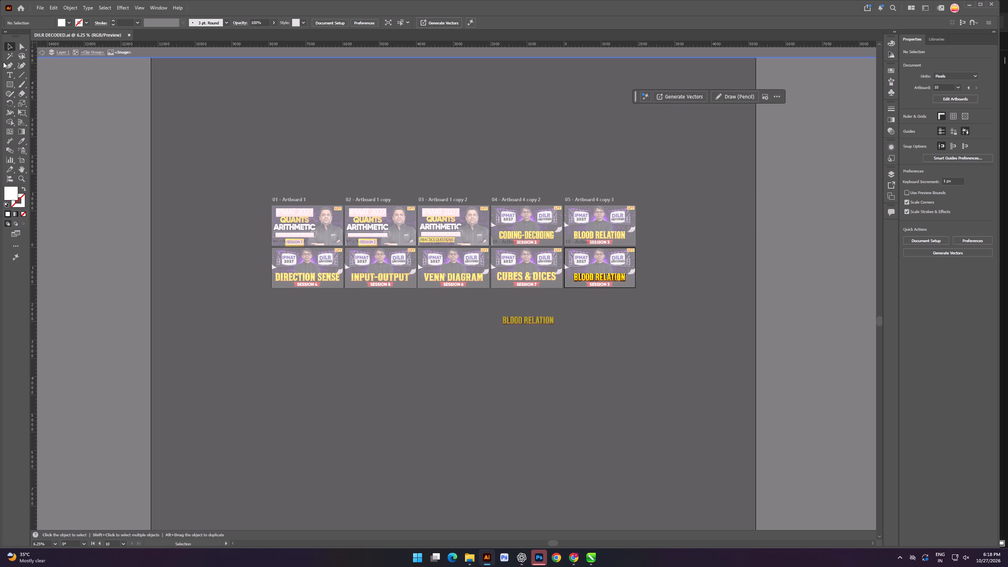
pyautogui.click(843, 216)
# Exit isolation mode on the title image and return to the full artwork.
pyautogui.press('Escape')
pyautogui.press('Escape')
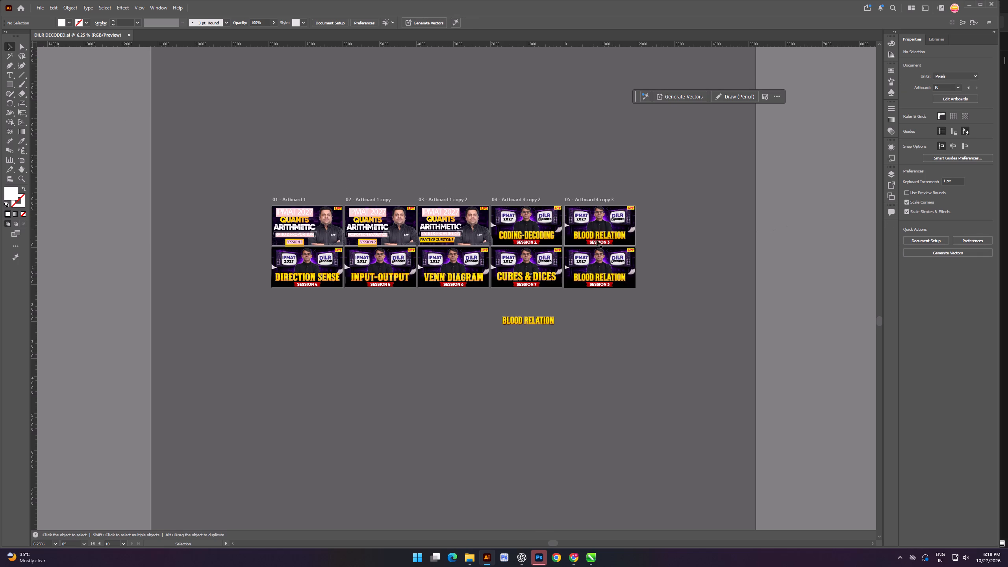
# Isolate the BLOOD RELATION title's clip group on Artboard 8, hide it, and enlarge the layer listing.
pyautogui.scroll(3, 584, 262)
pyautogui.keyDown('alt'); pyautogui.scroll(4, 612, 296); pyautogui.keyUp('alt')
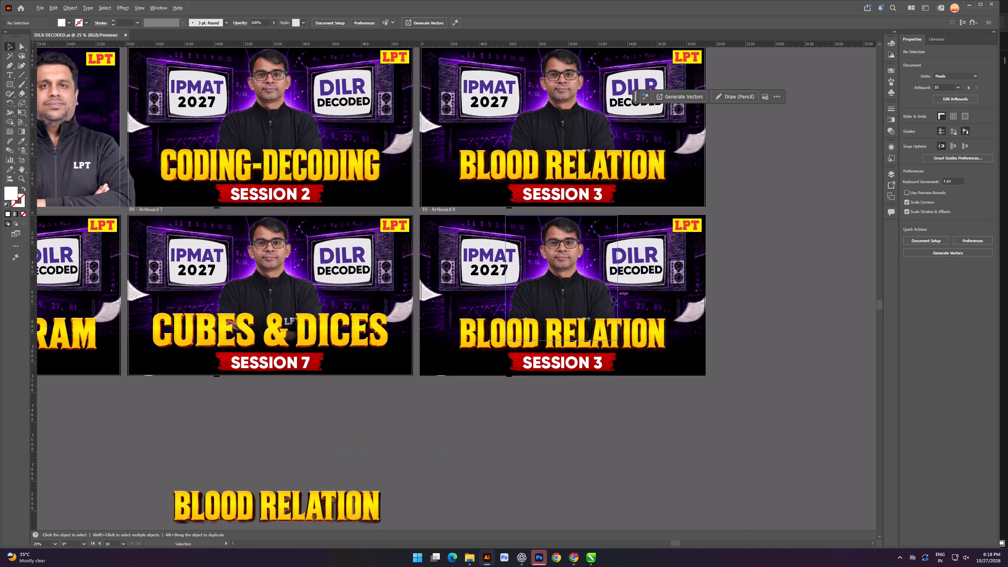
pyautogui.press('F7')
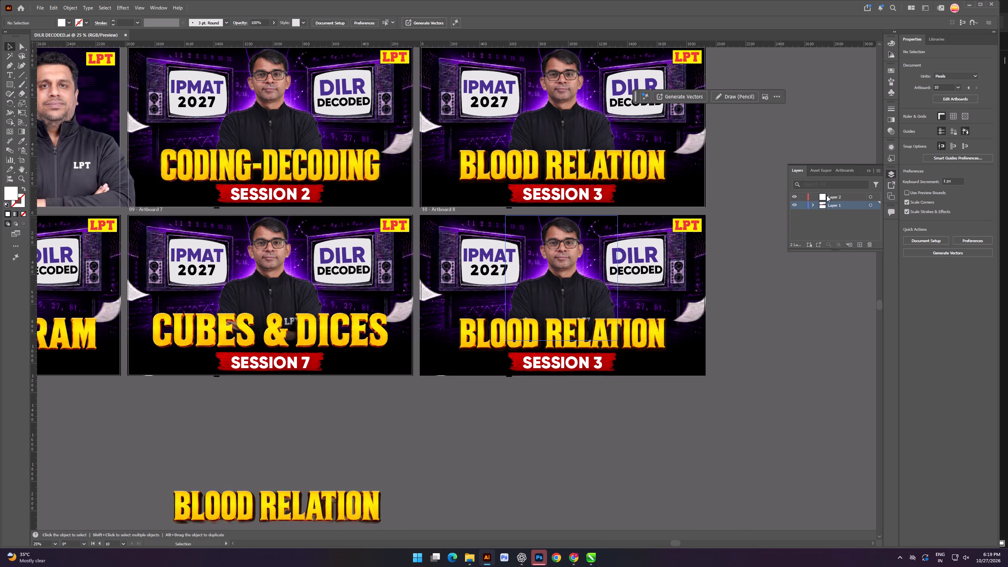
pyautogui.click(581, 333)
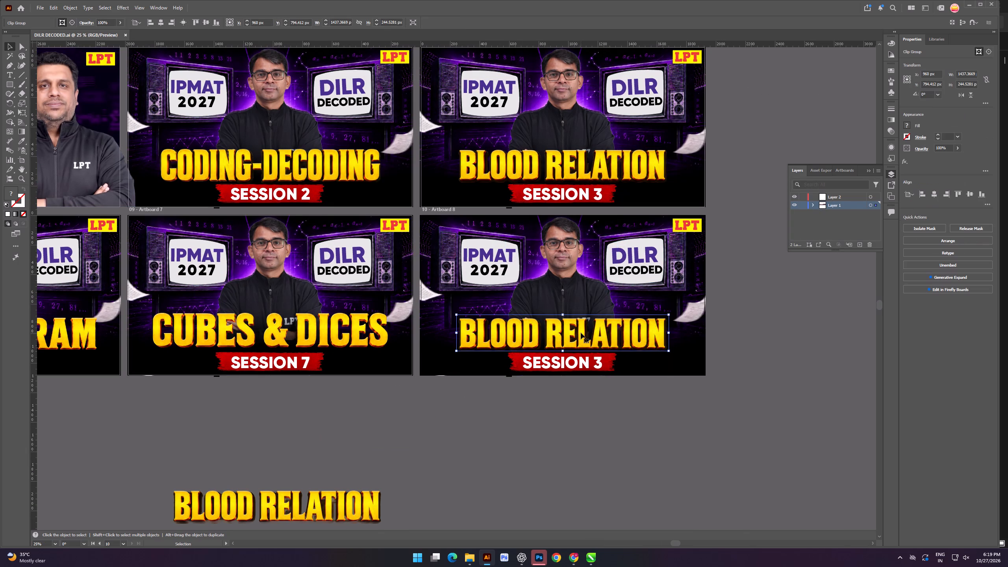
pyautogui.doubleClick(581, 333)
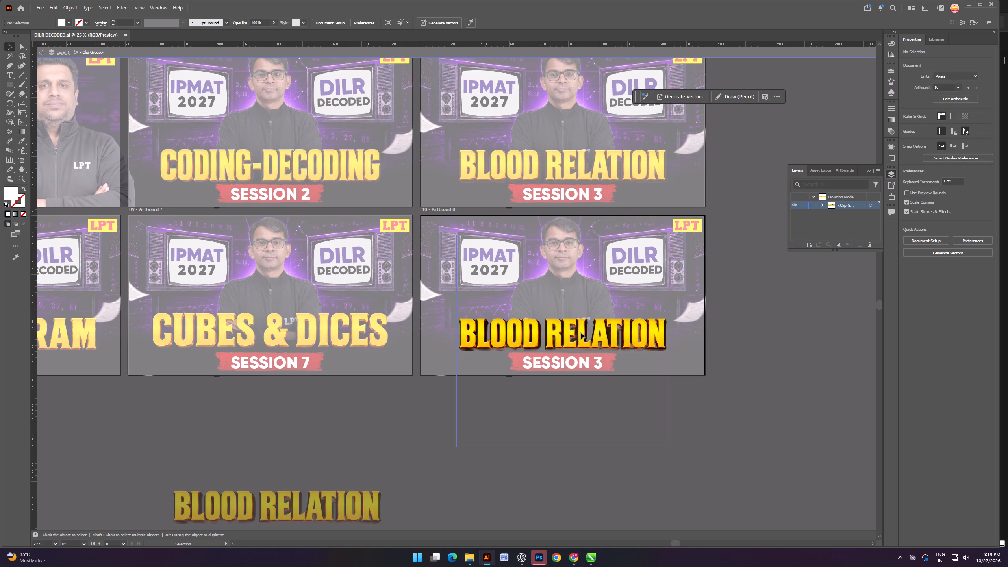
pyautogui.click(793, 203)
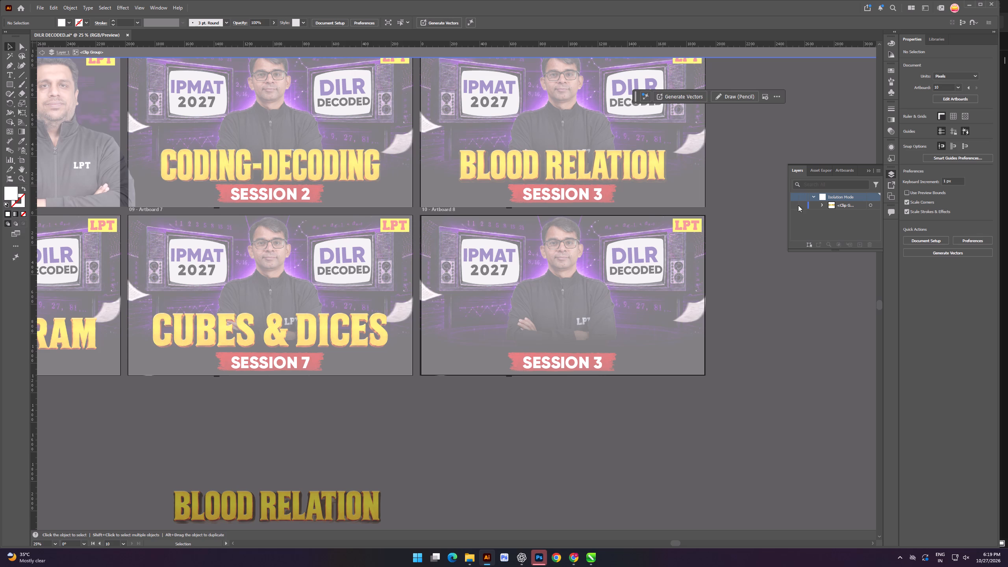
pyautogui.moveTo(791, 251); pyautogui.dragTo(736, 291)
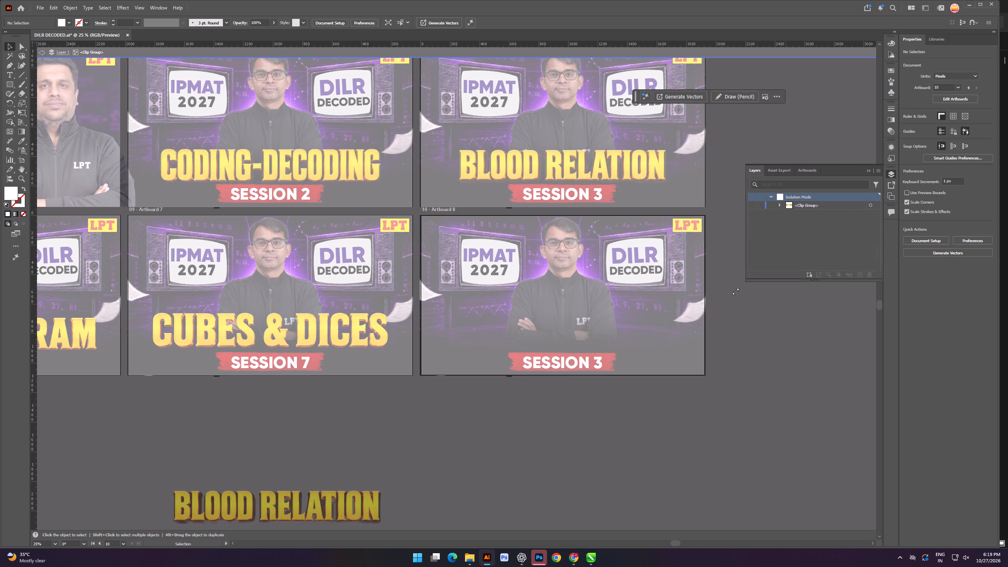
# Expand the isolated BLOOD RELATION clip group in an enlarged layer listing, hide its image, and leave isolation mode.
pyautogui.moveTo(736, 291); pyautogui.dragTo(615, 360)
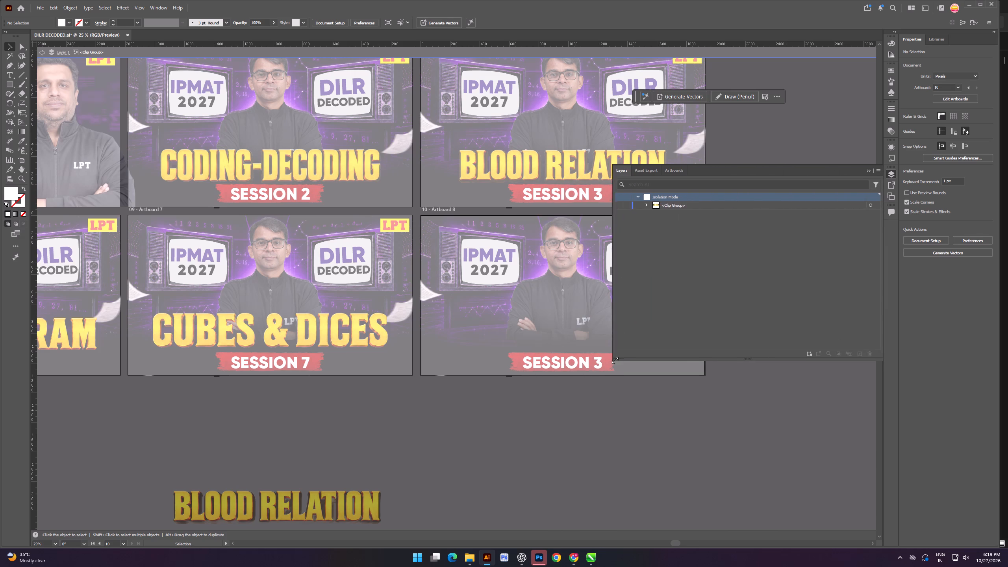
pyautogui.moveTo(615, 360); pyautogui.dragTo(623, 357)
pyautogui.click(651, 205)
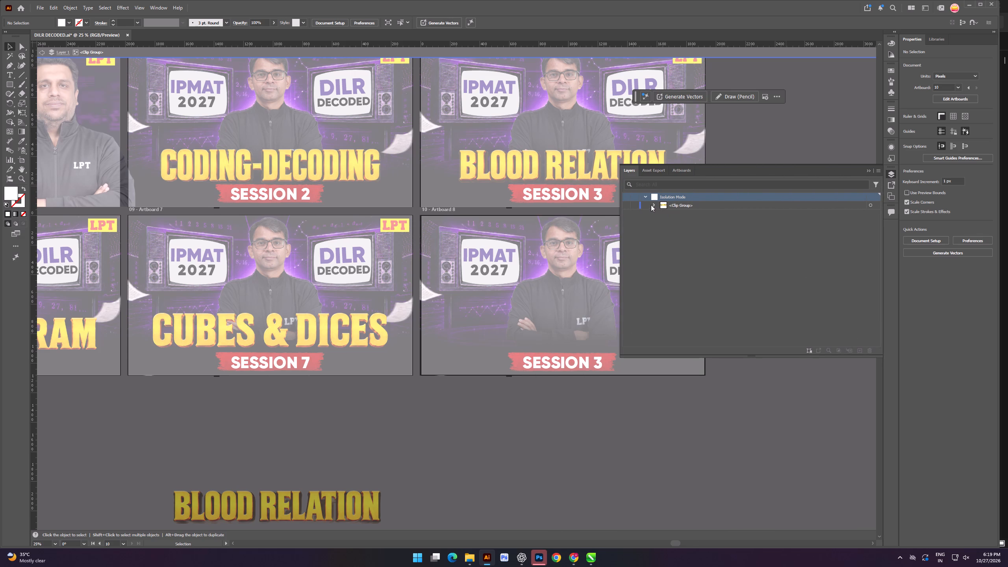
pyautogui.click(654, 206)
pyautogui.click(654, 206)
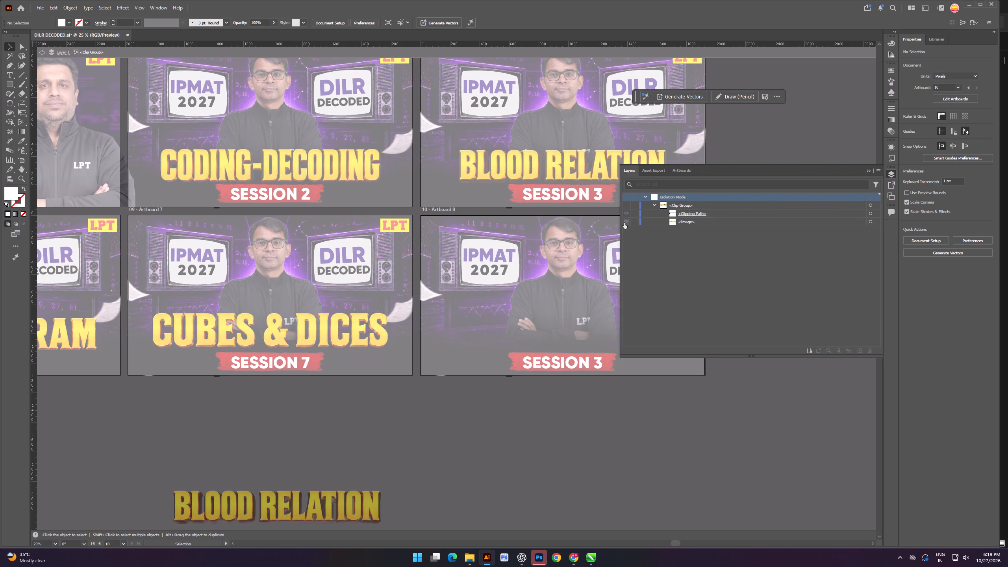
pyautogui.click(624, 223)
pyautogui.click(624, 223)
pyautogui.doubleClick(626, 214)
pyautogui.click(626, 221)
pyautogui.press('Escape')
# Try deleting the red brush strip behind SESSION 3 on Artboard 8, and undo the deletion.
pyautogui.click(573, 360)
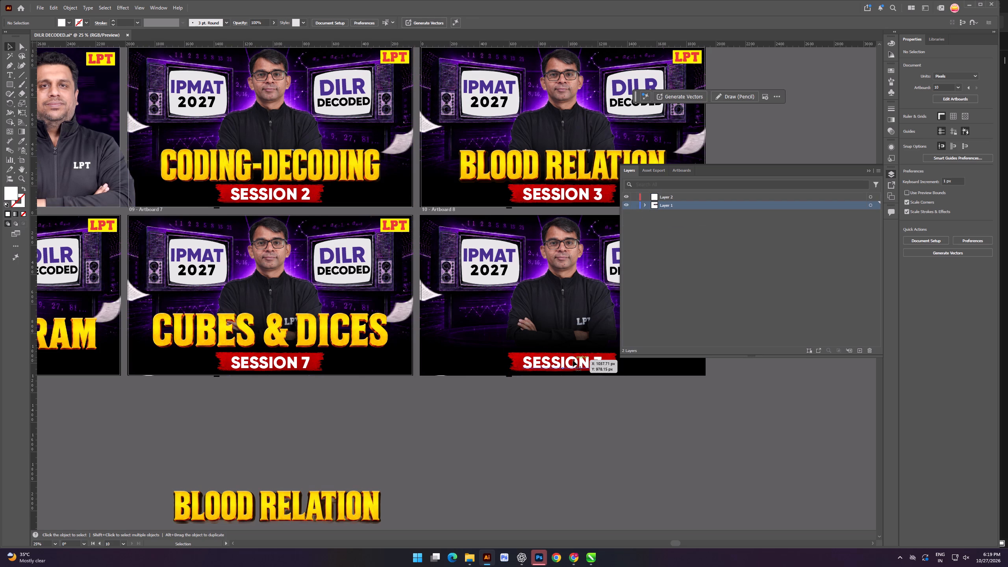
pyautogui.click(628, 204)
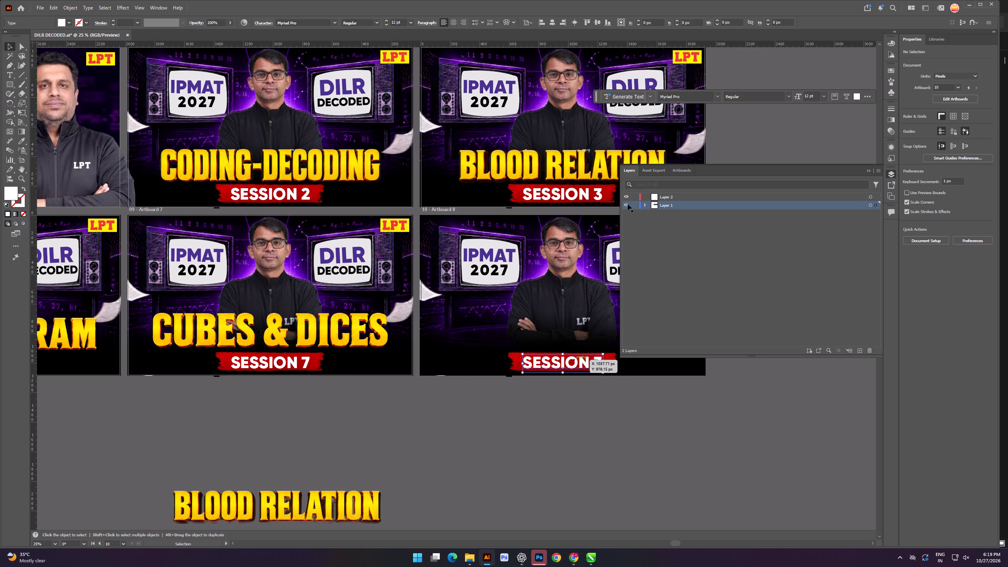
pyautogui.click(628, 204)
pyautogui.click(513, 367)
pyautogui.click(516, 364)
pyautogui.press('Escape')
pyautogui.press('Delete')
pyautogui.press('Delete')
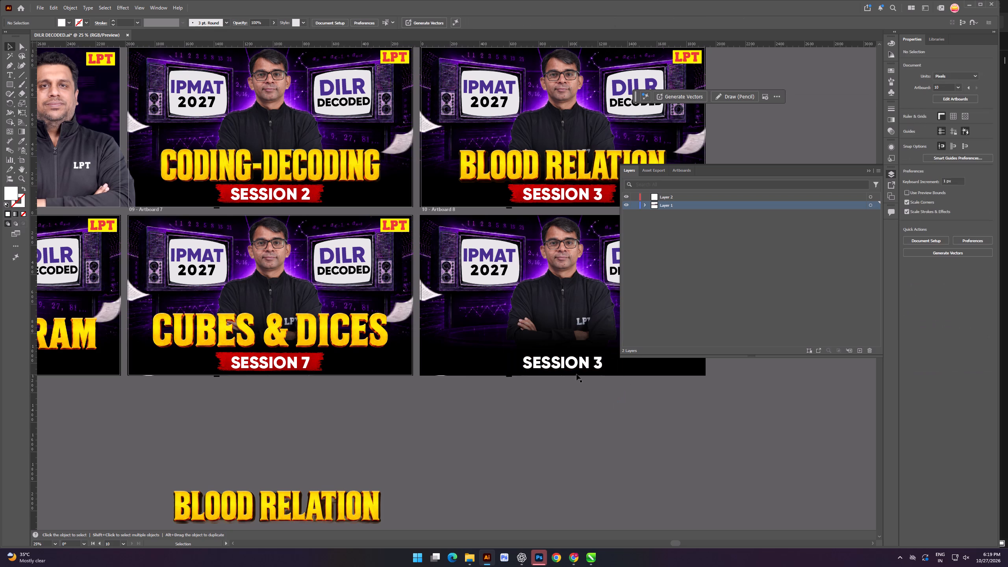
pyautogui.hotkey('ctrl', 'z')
# Delete the SESSION 3 text on Artboard 8, keeping the red brush strip, and collapse the layer listing.
pyautogui.click(571, 363)
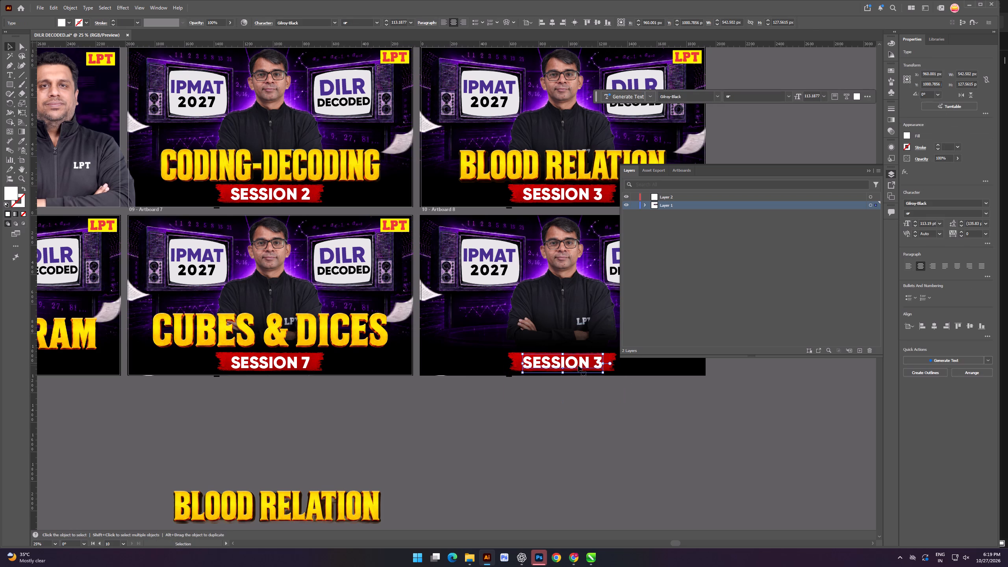
pyautogui.press('Delete')
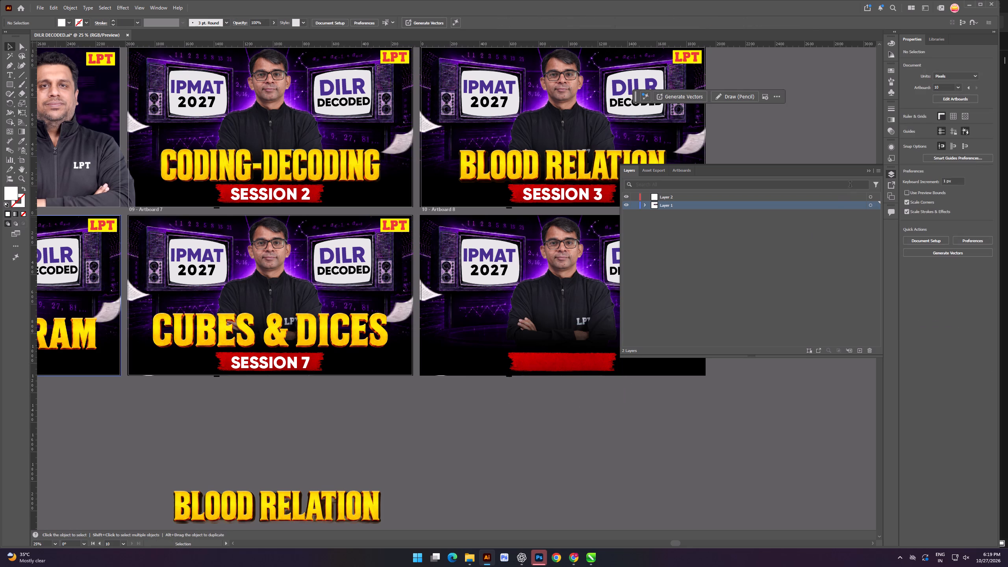
pyautogui.click(868, 172)
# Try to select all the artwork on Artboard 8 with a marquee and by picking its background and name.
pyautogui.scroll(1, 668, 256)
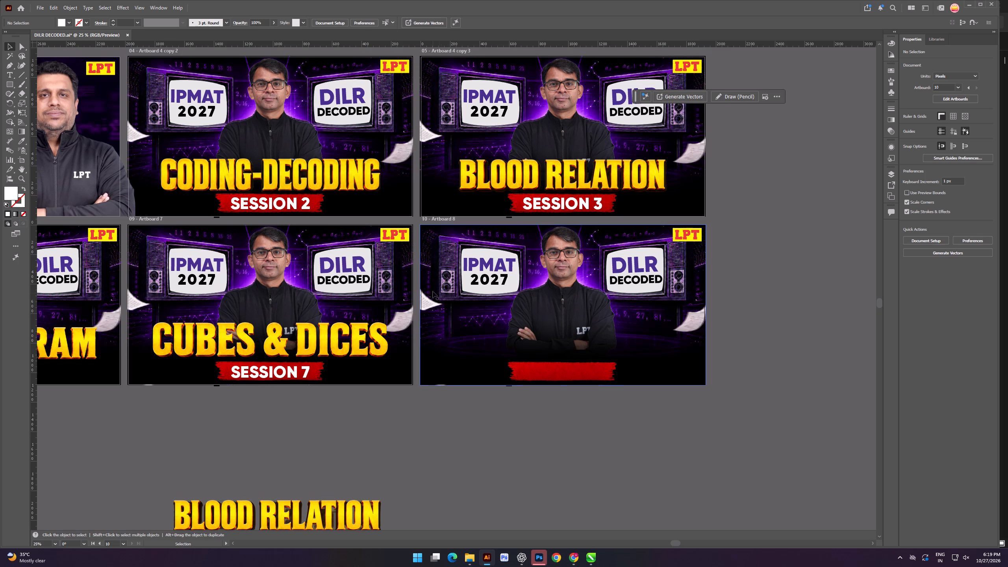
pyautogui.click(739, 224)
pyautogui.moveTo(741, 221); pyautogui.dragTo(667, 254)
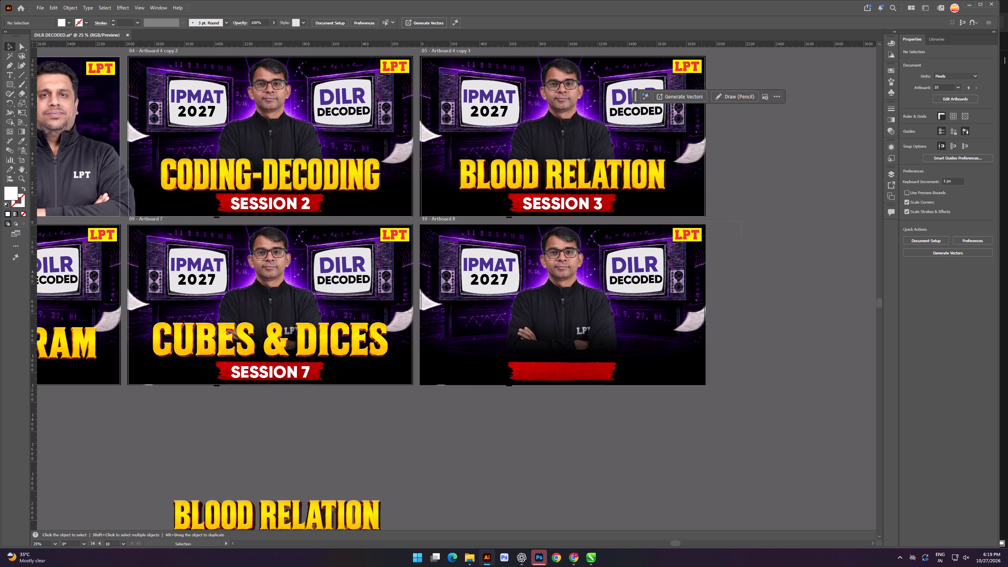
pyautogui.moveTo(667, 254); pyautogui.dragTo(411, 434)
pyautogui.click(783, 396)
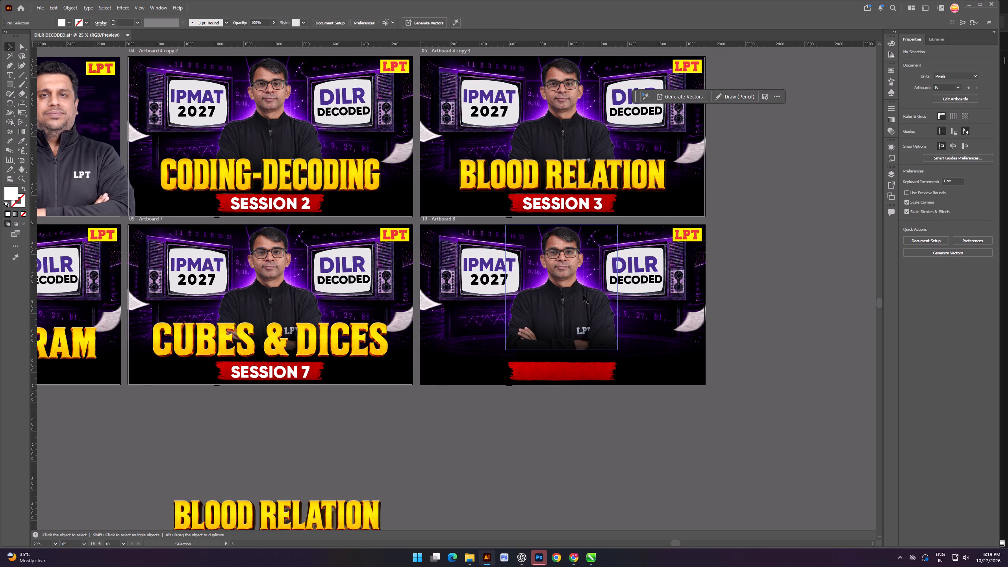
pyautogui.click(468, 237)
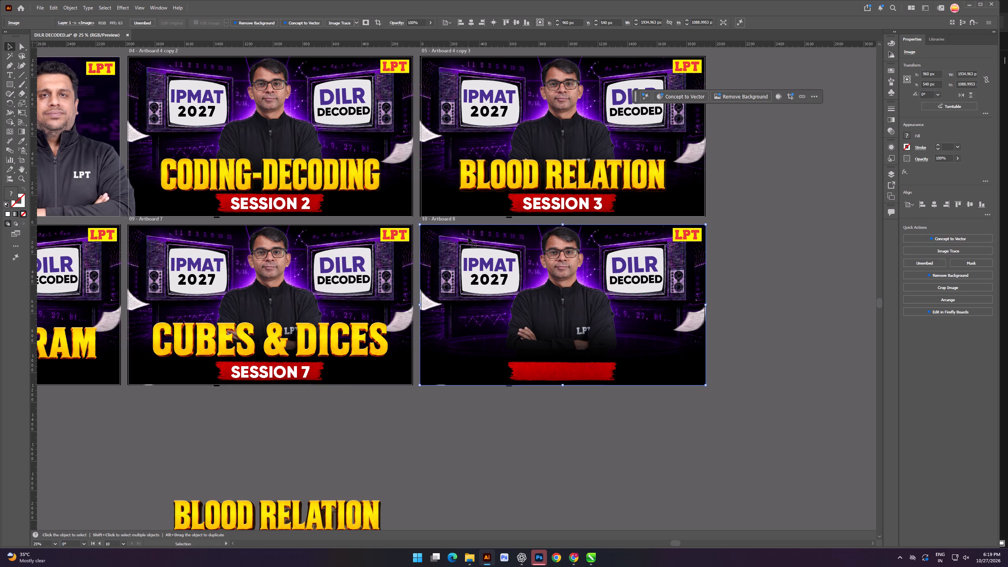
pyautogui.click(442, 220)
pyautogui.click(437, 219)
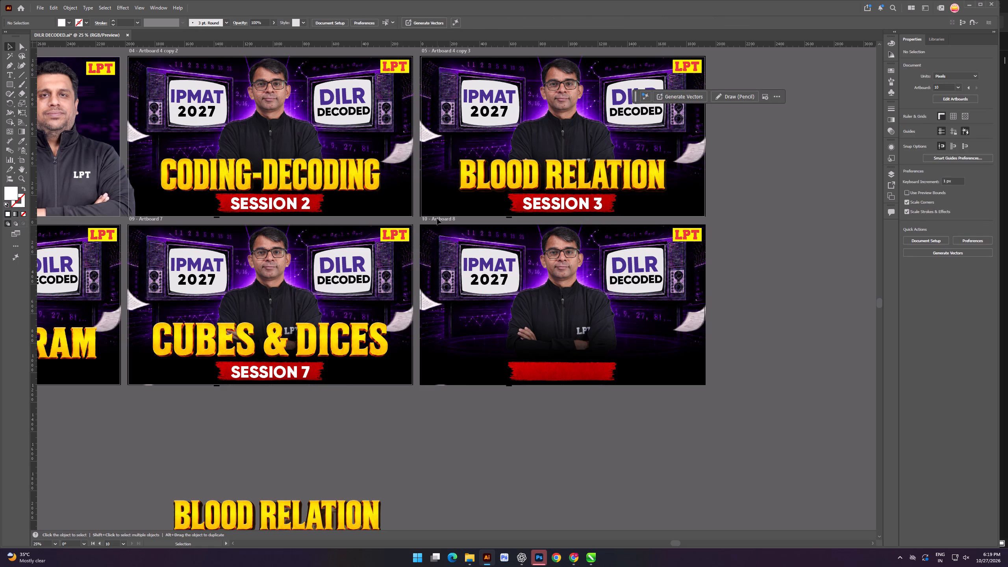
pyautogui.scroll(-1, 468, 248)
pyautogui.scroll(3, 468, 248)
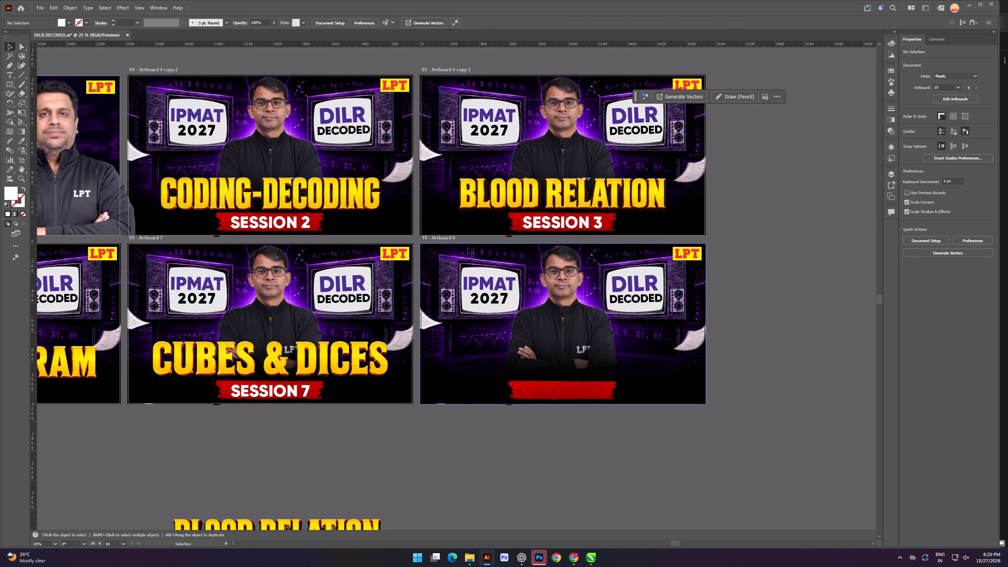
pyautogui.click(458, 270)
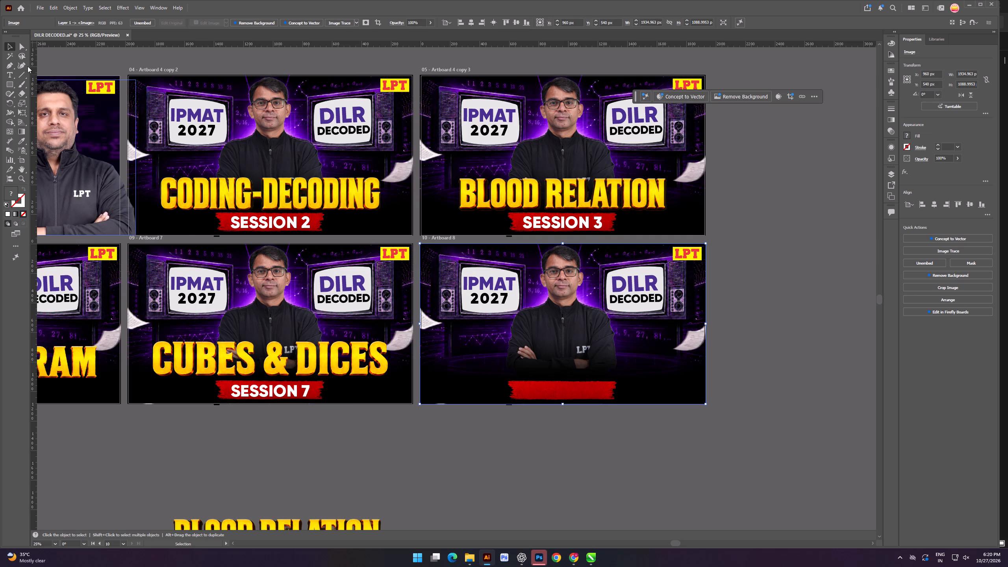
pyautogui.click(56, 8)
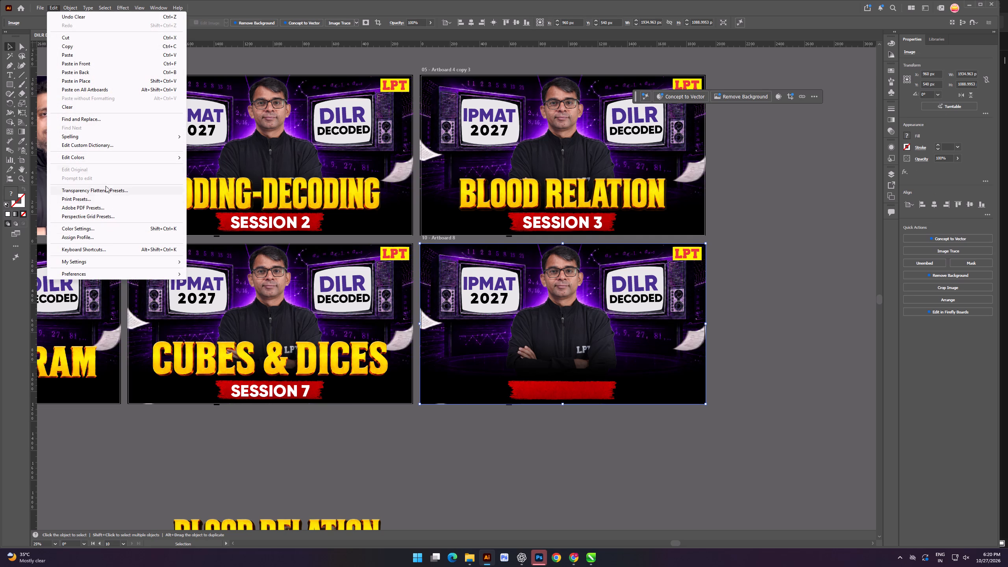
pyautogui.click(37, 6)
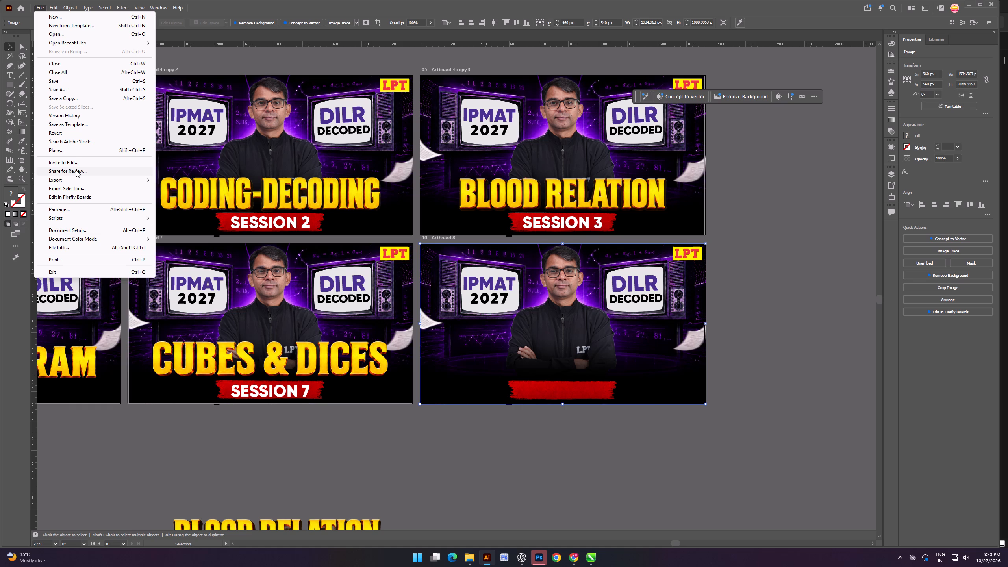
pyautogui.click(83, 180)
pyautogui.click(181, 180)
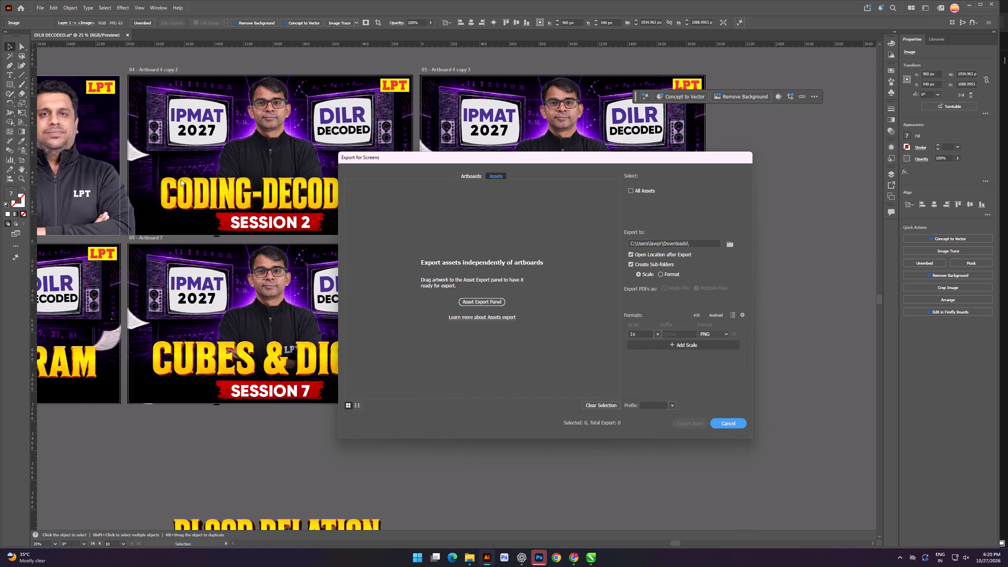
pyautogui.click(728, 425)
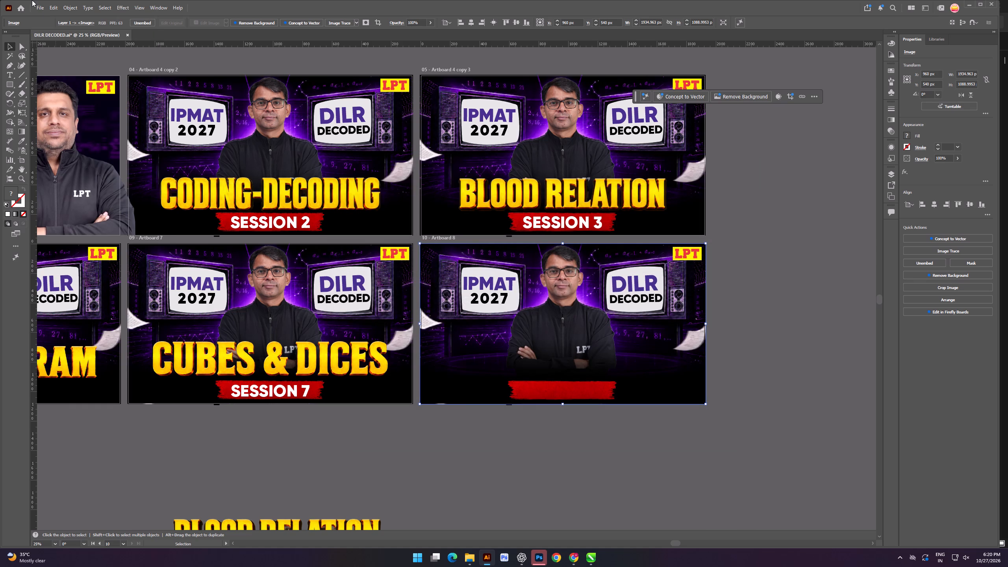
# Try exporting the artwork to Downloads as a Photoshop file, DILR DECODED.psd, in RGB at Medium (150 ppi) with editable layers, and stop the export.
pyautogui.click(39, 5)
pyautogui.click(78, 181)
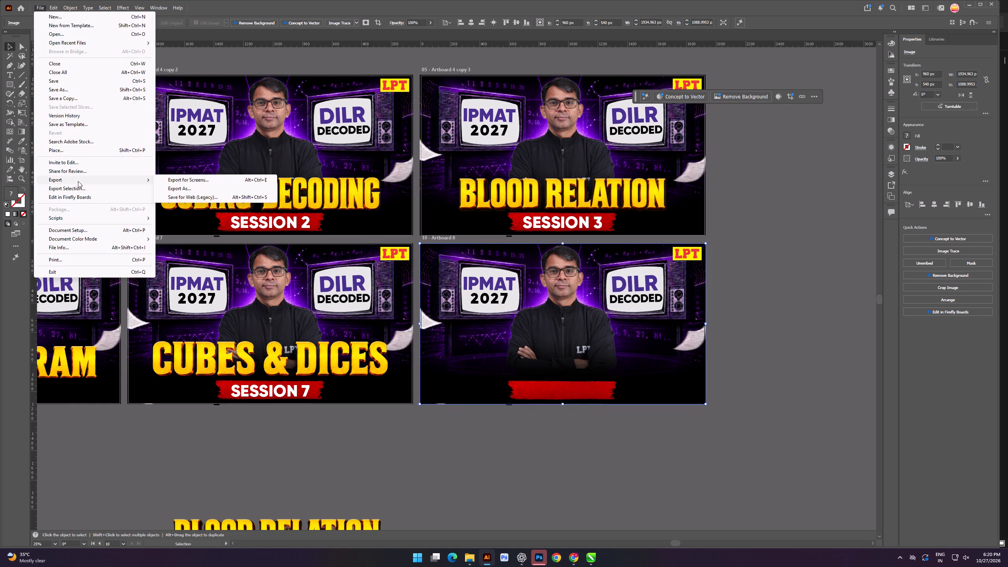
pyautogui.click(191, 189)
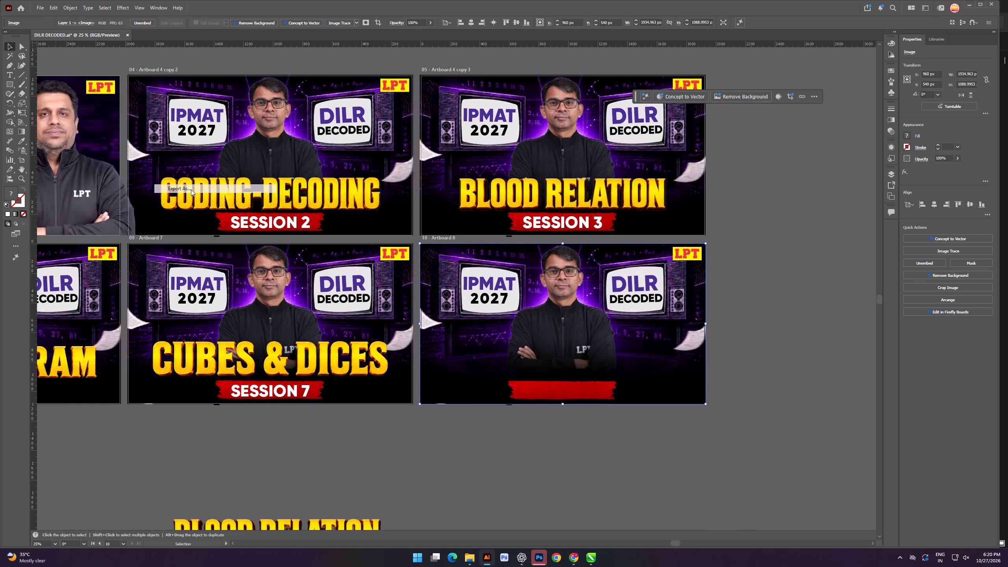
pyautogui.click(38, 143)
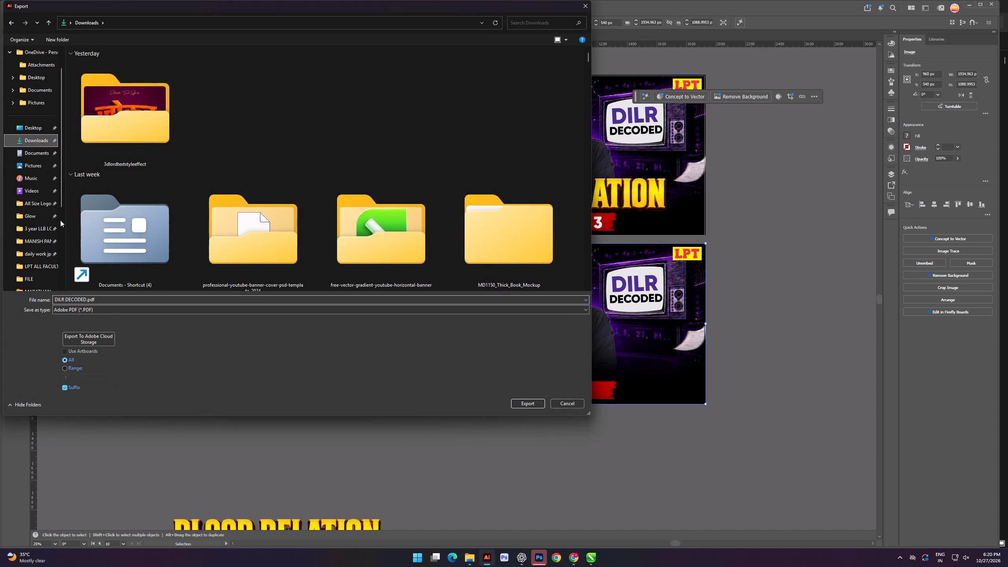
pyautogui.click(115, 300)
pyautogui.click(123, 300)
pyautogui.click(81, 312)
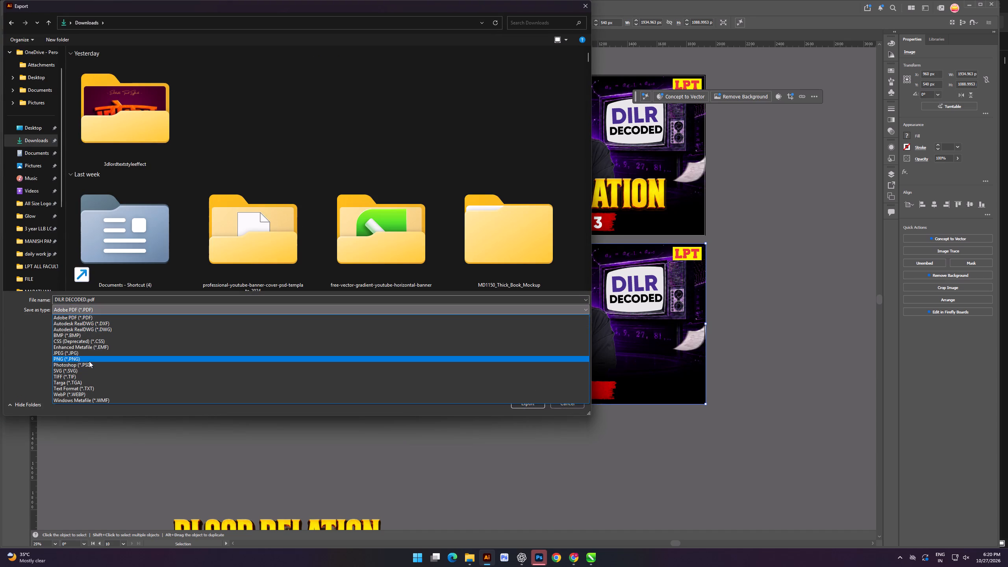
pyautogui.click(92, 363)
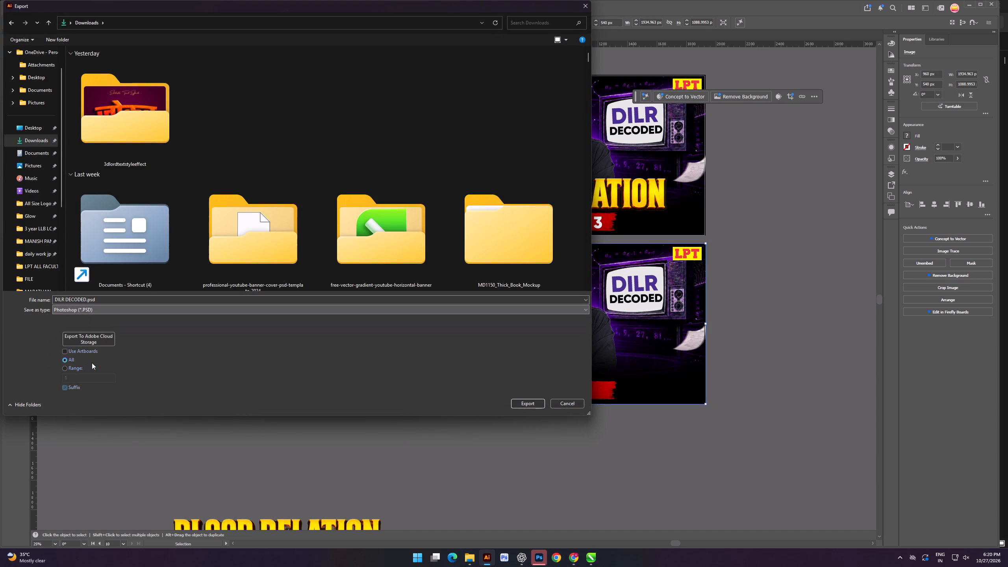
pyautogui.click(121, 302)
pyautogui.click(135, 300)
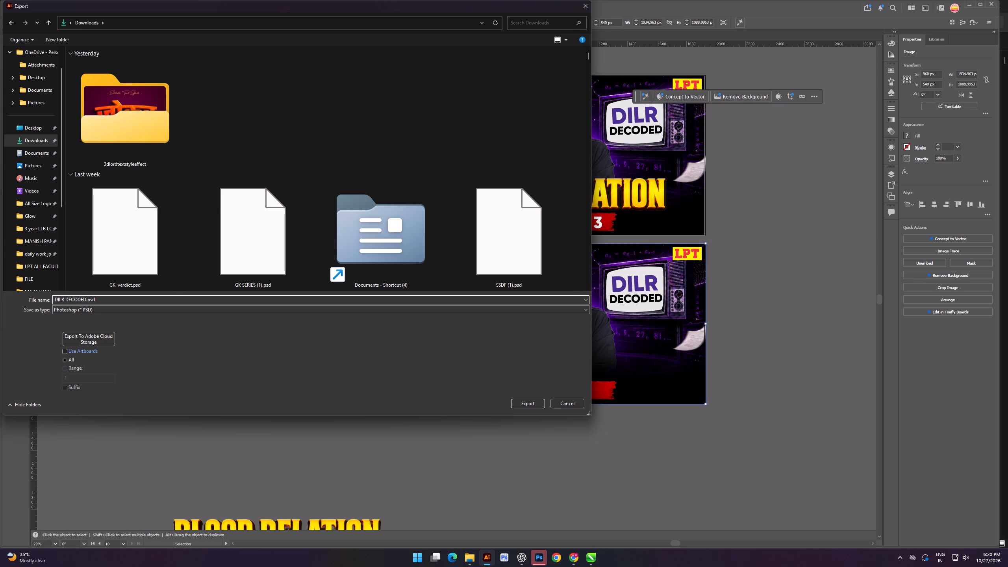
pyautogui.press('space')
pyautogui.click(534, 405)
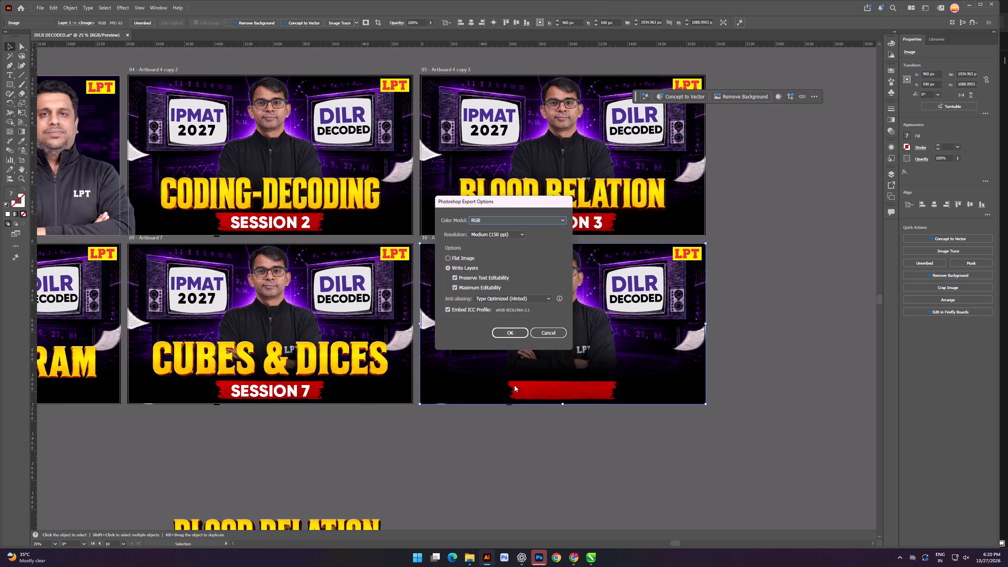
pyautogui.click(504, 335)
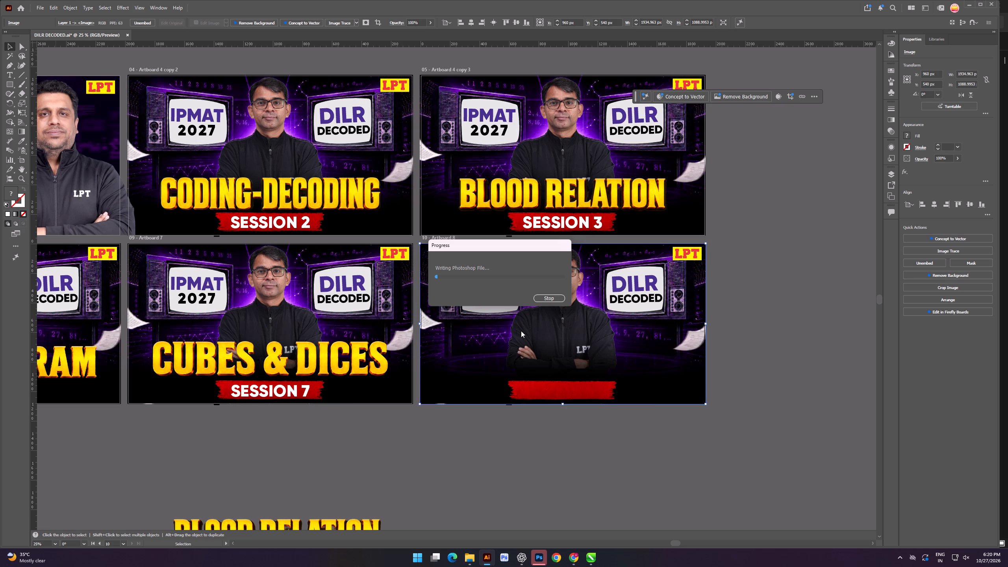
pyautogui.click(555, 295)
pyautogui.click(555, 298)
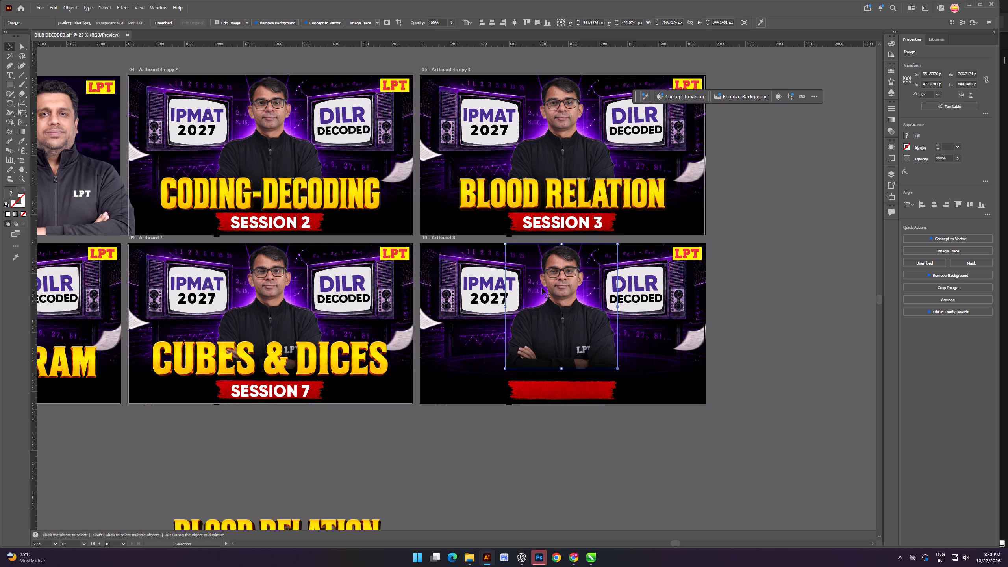
# Examine the pieces of Artboard 8 by selecting its portrait photo and background image in turn.
pyautogui.click(417, 270)
pyautogui.click(434, 272)
pyautogui.click(565, 300)
pyautogui.click(467, 305)
pyautogui.click(444, 283)
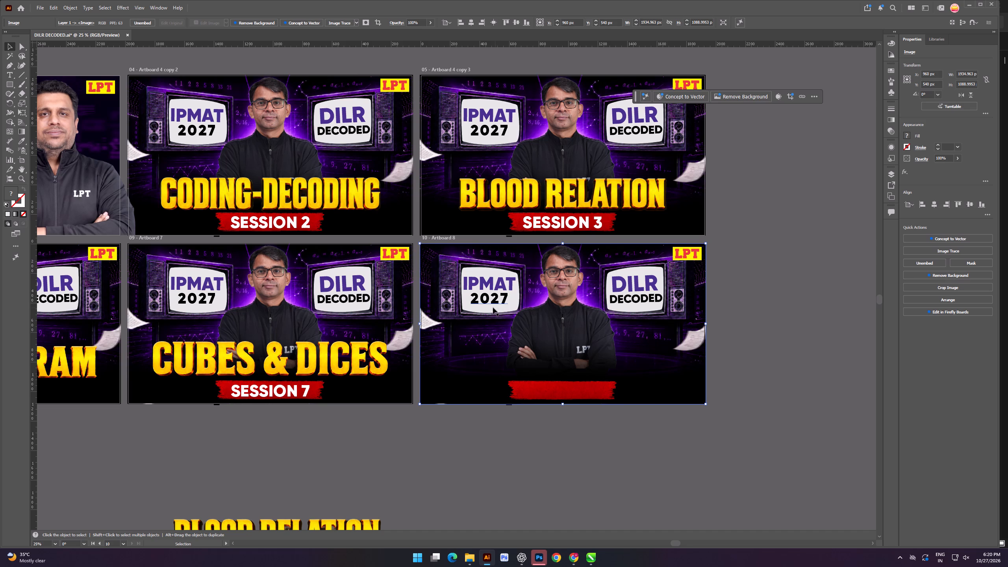
pyautogui.click(558, 299)
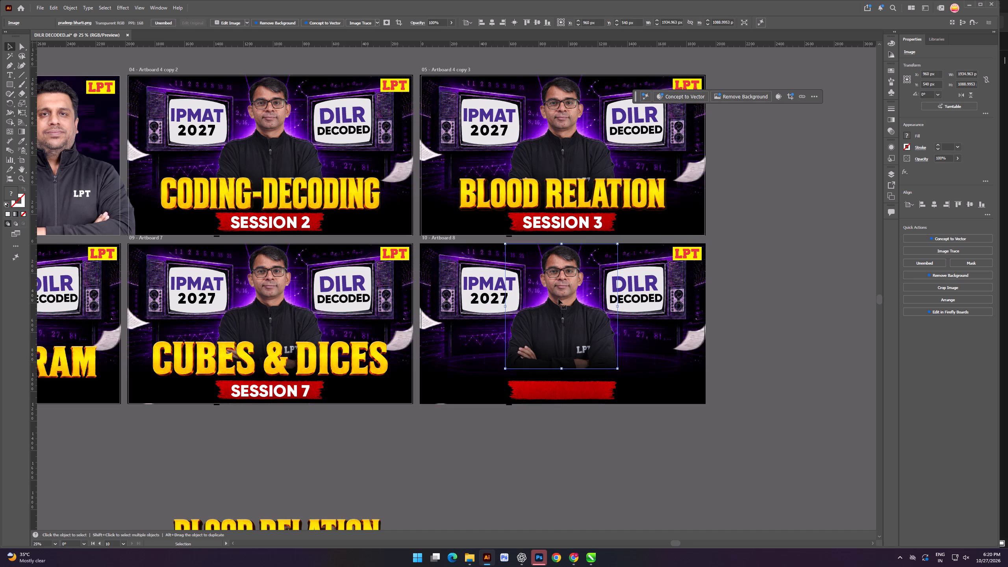
pyautogui.click(440, 284)
pyautogui.click(543, 393)
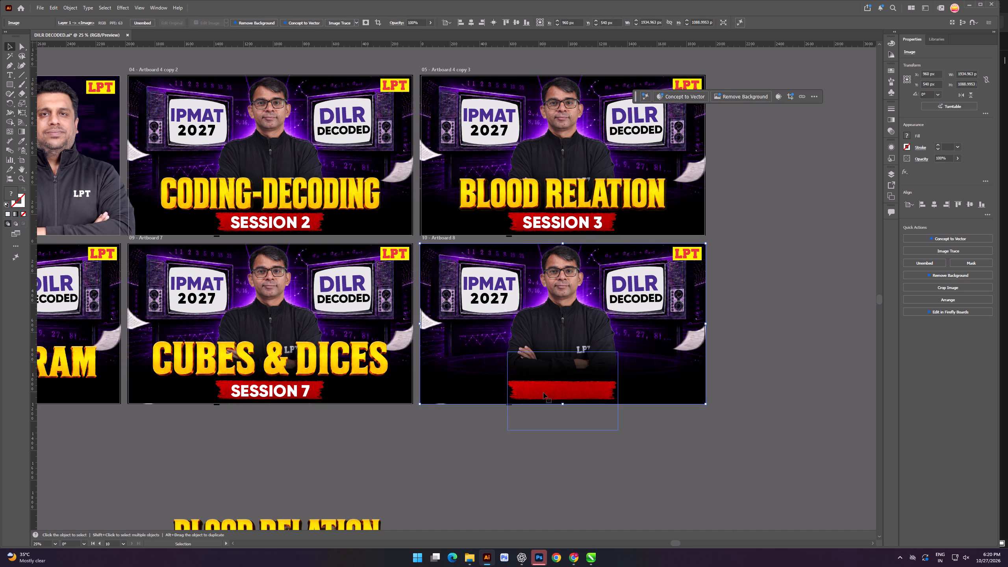
pyautogui.click(543, 307)
pyautogui.click(452, 287)
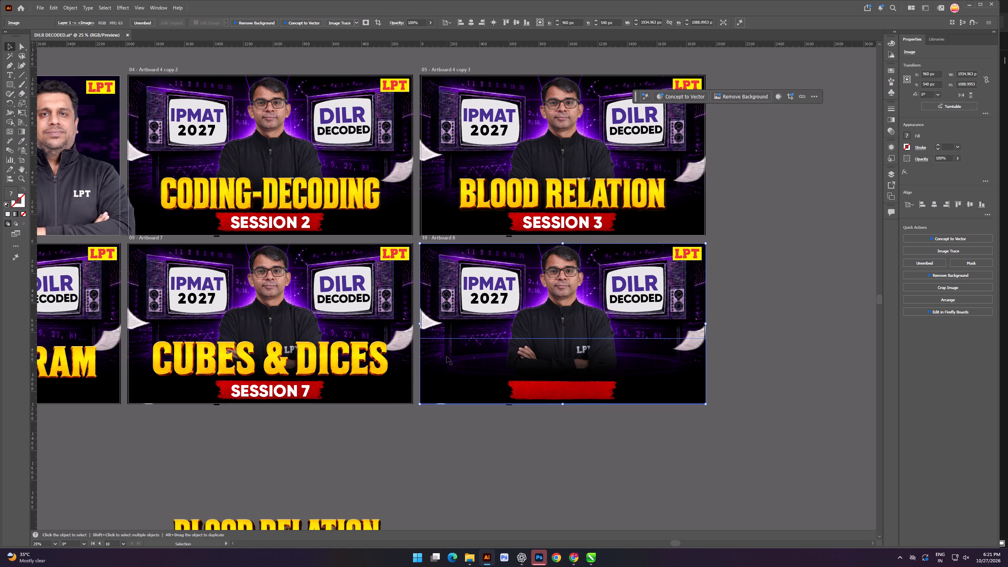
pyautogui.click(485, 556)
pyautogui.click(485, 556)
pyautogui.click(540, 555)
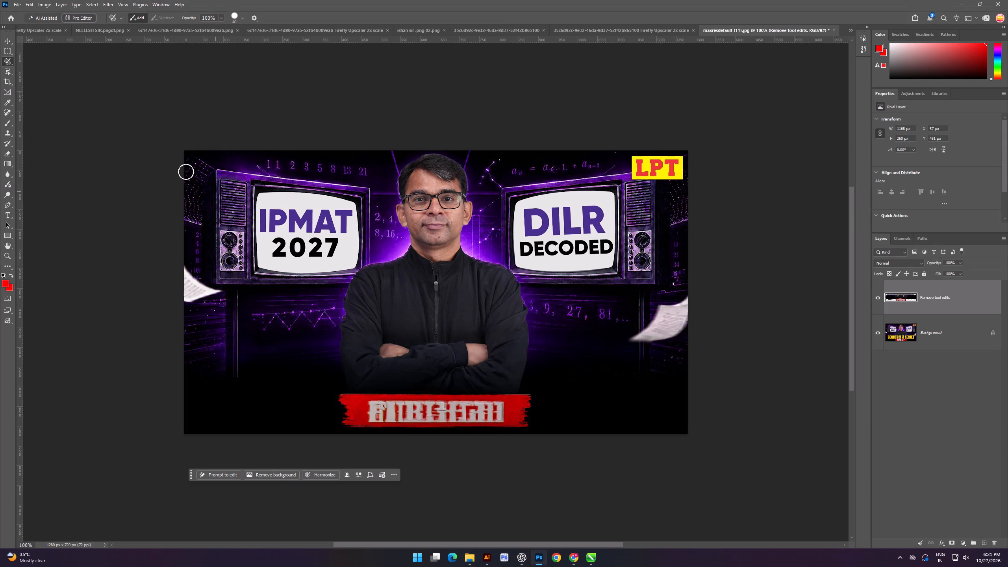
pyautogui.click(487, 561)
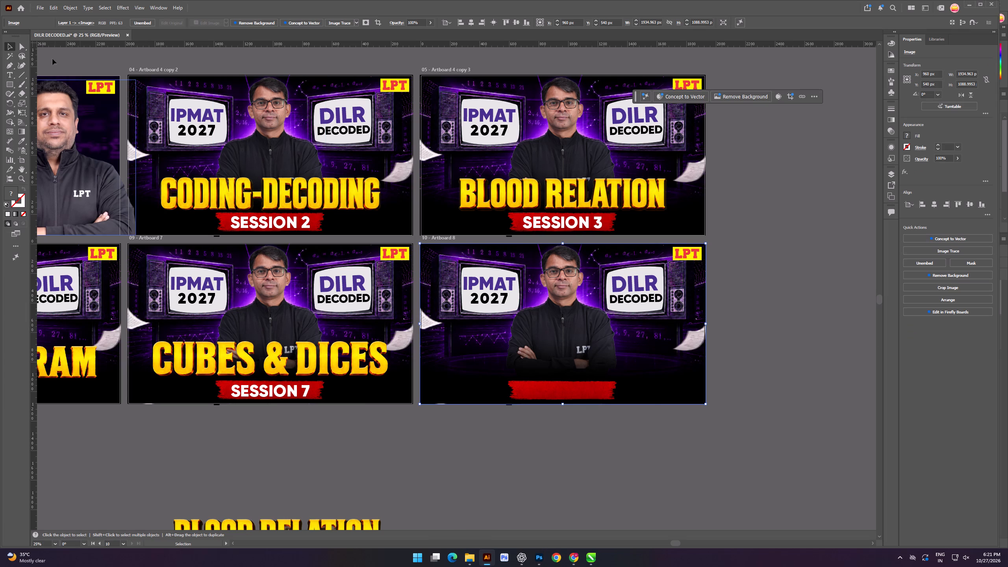
# Export all artboards to Downloads as separate JPEG files named DILR DECODED.jpgdfdf, in RGB at High (300 ppi).
pyautogui.click(17, 2)
pyautogui.click(39, 6)
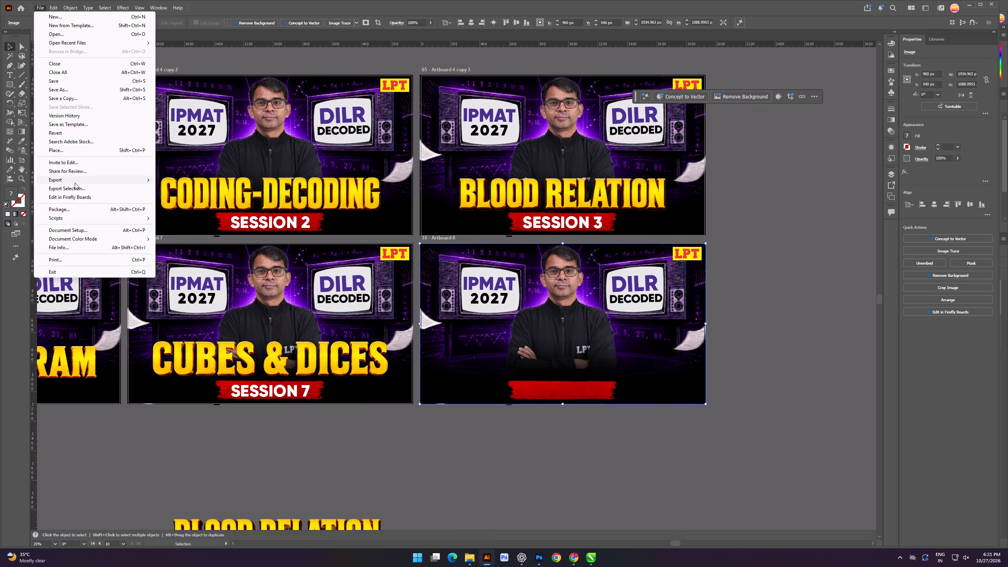
pyautogui.click(75, 183)
pyautogui.click(186, 189)
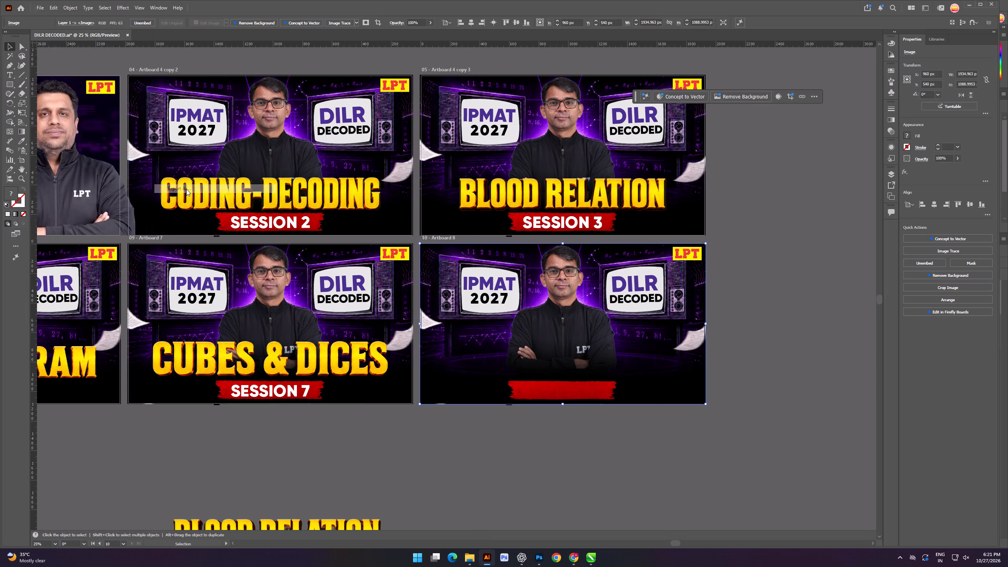
pyautogui.click(41, 144)
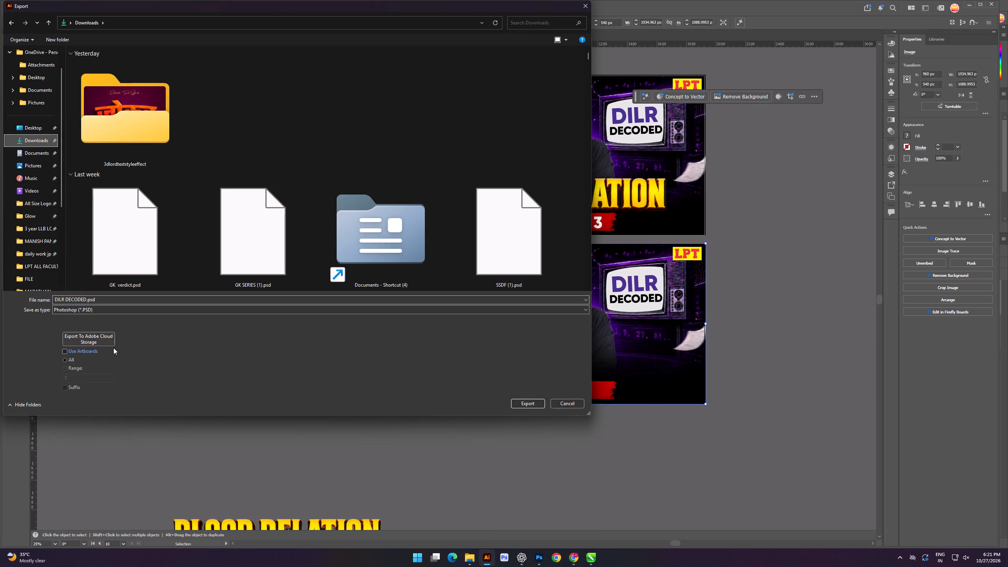
pyautogui.click(117, 311)
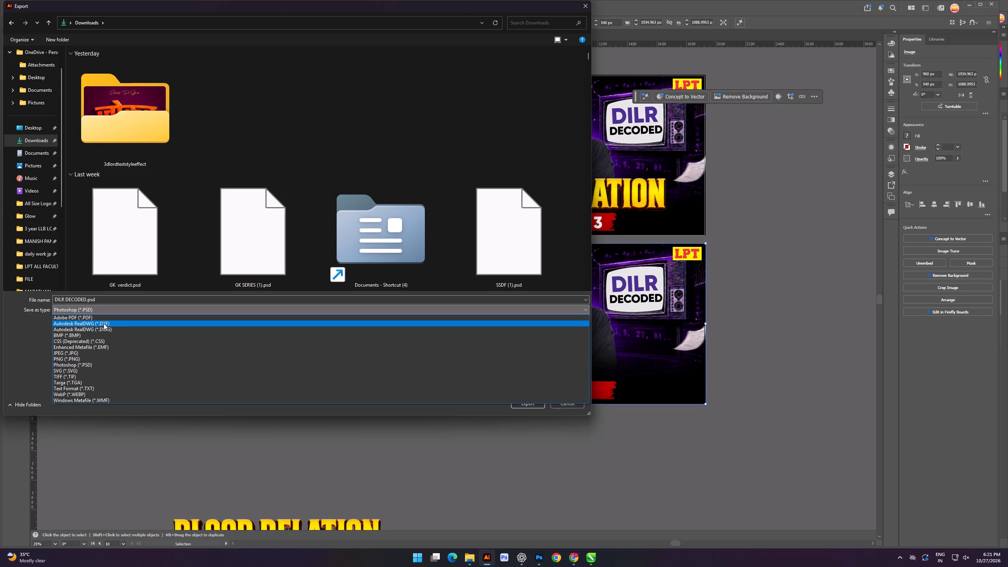
pyautogui.scroll(-2, 92, 359)
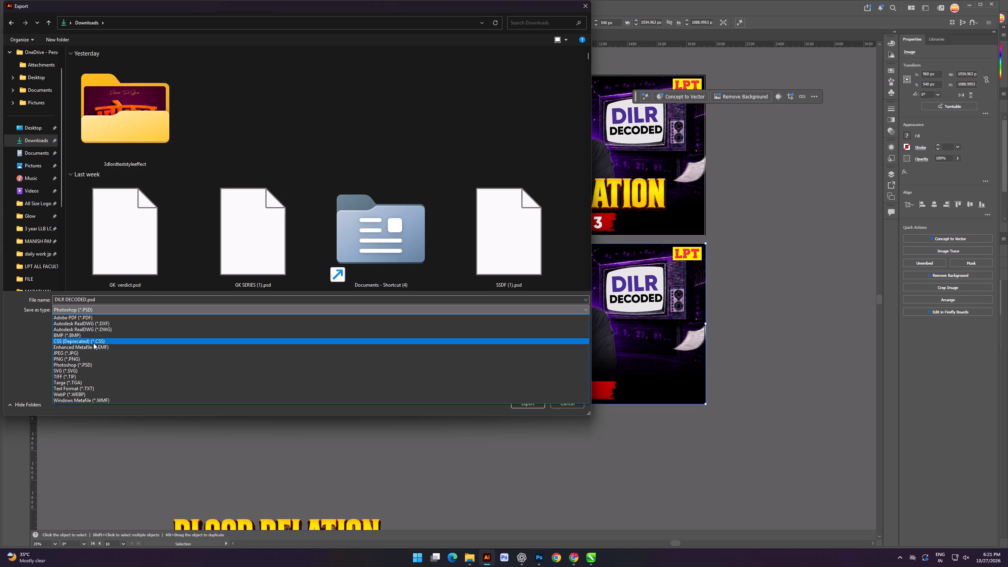
pyautogui.click(90, 354)
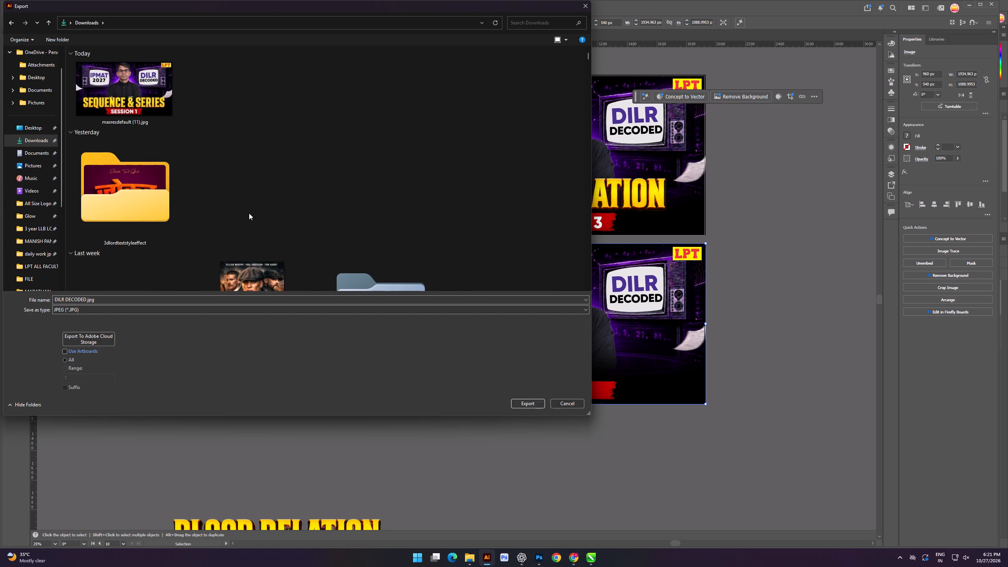
pyautogui.click(184, 302)
pyautogui.click(194, 301)
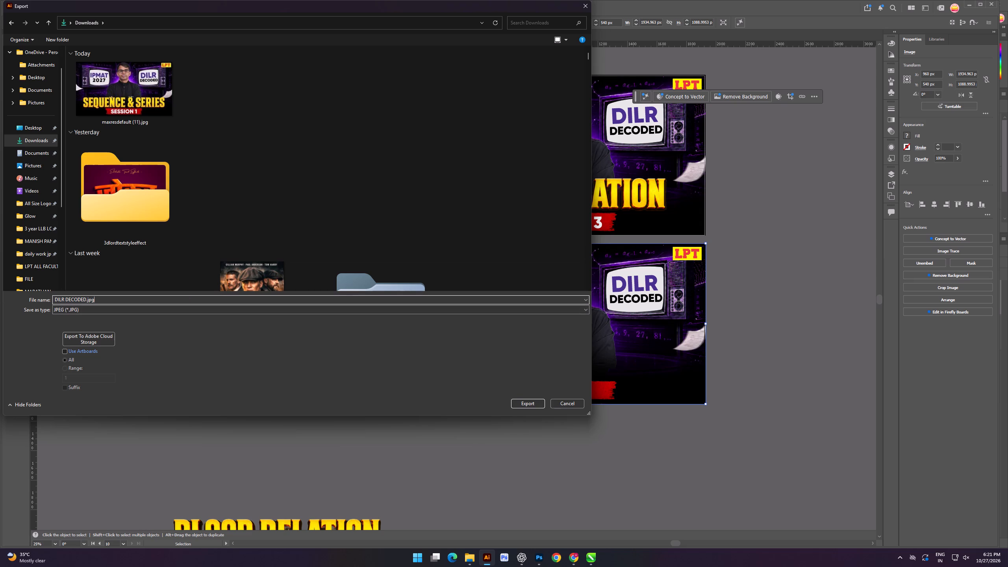
pyautogui.write('dfdf')
pyautogui.click(65, 353)
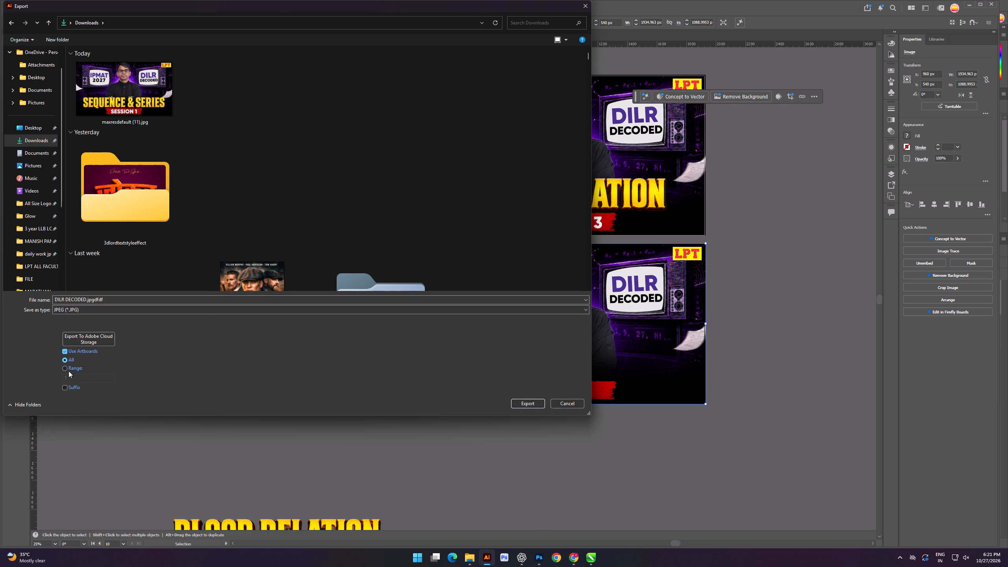
pyautogui.click(532, 404)
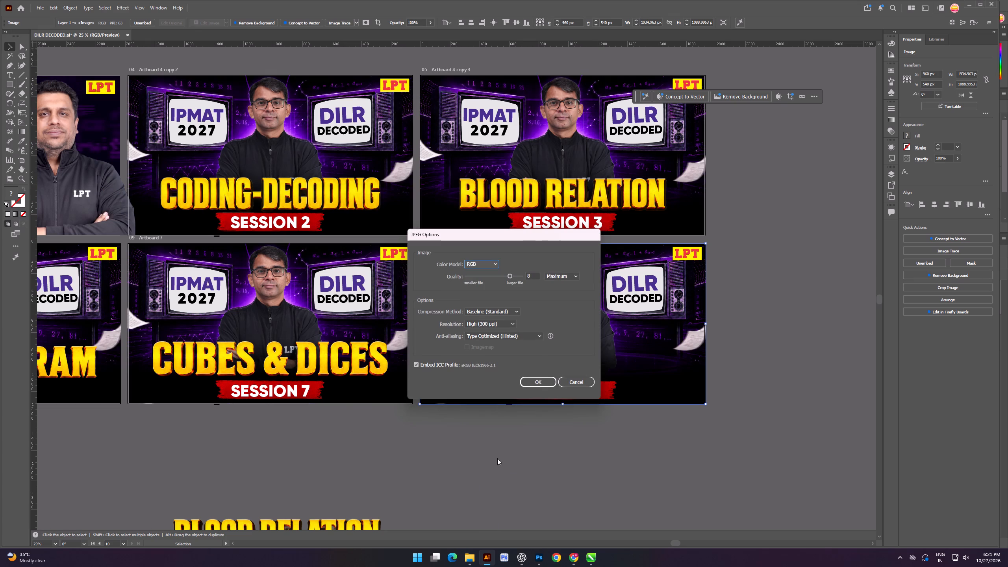
pyautogui.click(537, 382)
# Switch to File Explorer and preview the exported DILR DECODED.jpgdfdf-10.jpg in the Downloads folder.
pyautogui.click(463, 560)
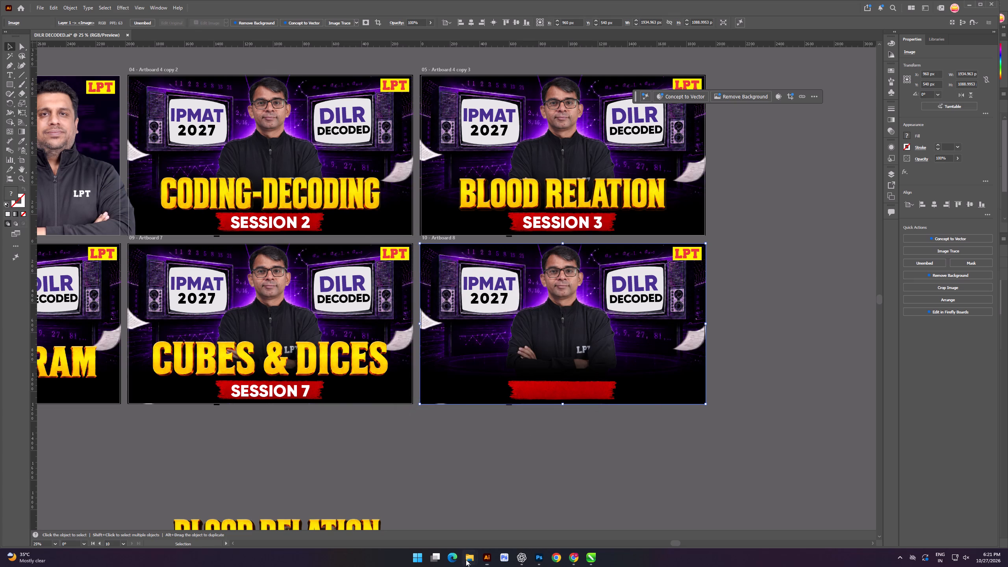
pyautogui.click(411, 505)
pyautogui.click(21, 176)
pyautogui.click(37, 189)
pyautogui.click(35, 169)
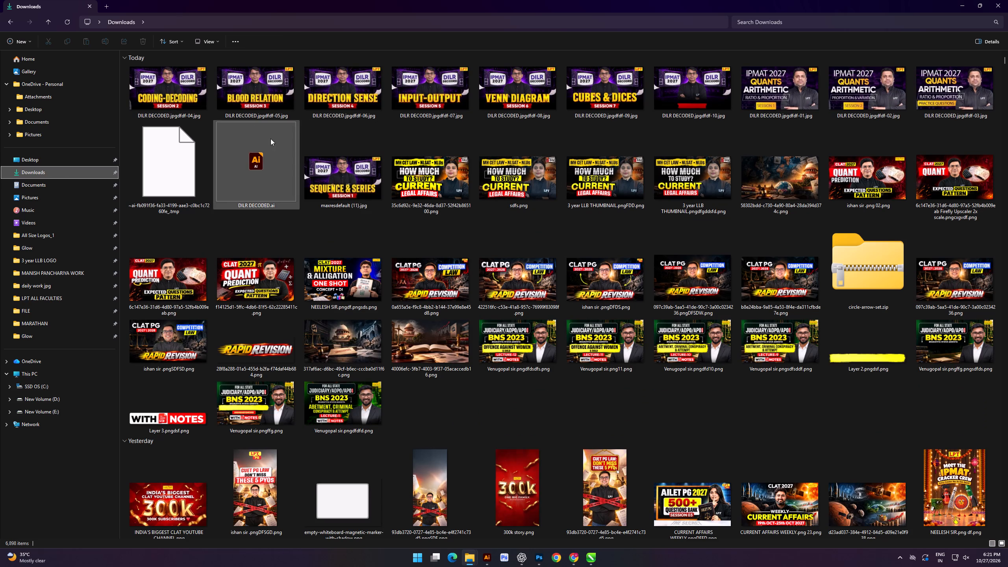
pyautogui.click(700, 95)
pyautogui.press('space')
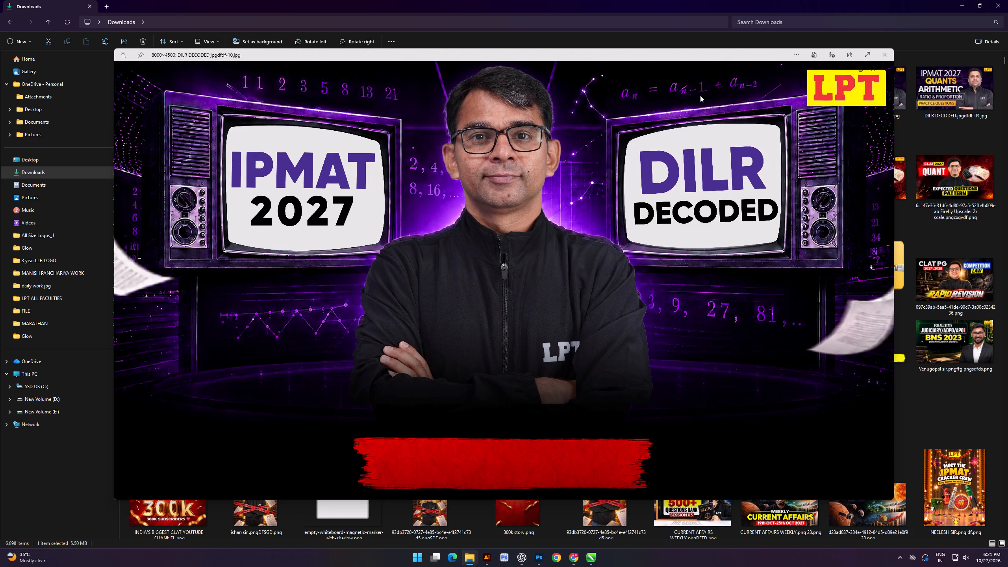
pyautogui.press('space')
pyautogui.click(700, 95)
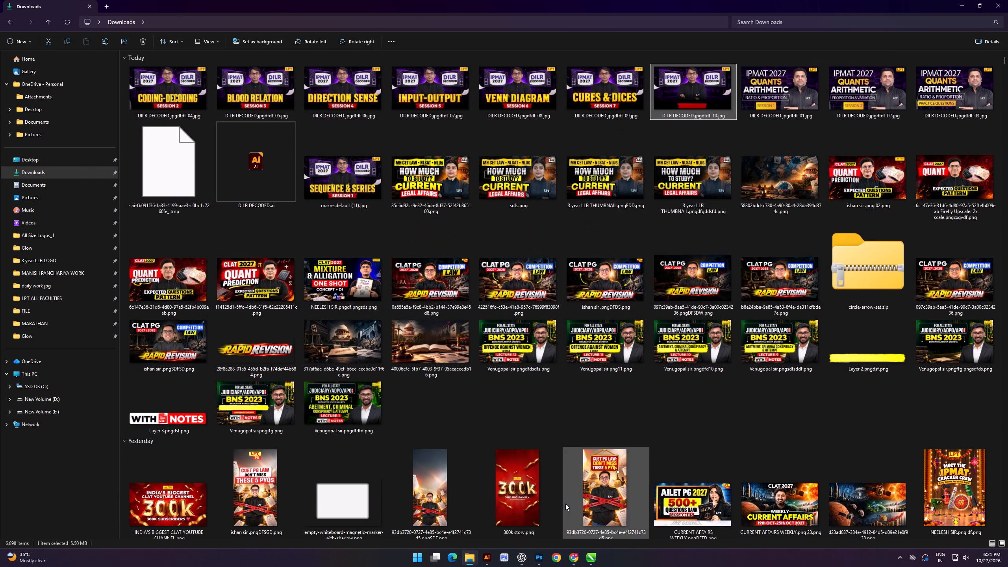
# Switch to CorelDRAW and duplicate the whole HOW MUCH TO STUDY? CURRENT LEGAL AFFAIRS thumbnail into the empty space above the original.
pyautogui.click(595, 566)
pyautogui.click(409, 382)
pyautogui.scroll(-18, 422, 306)
pyautogui.keyDown('alt'); pyautogui.scroll(7, 430, 285); pyautogui.keyUp('alt')
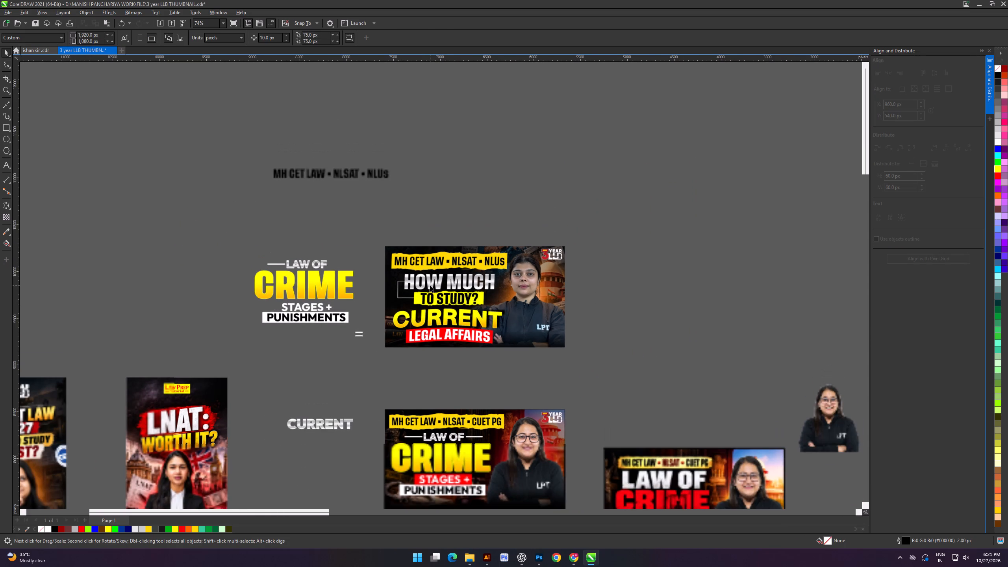
pyautogui.moveTo(380, 234); pyautogui.dragTo(623, 375)
pyautogui.scroll(-5, 615, 375)
pyautogui.keyDown('alt'); pyautogui.scroll(6, 547, 366); pyautogui.keyUp('alt')
pyautogui.moveTo(565, 394); pyautogui.dragTo(606, 262, button='right')
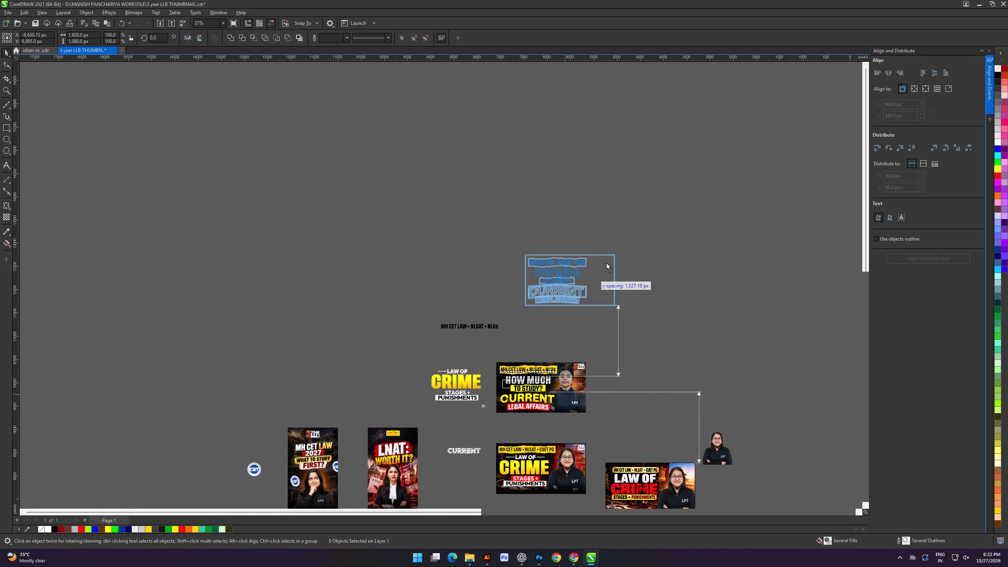
pyautogui.moveTo(606, 262); pyautogui.dragTo(608, 258, button='right')
pyautogui.click(625, 271)
pyautogui.moveTo(660, 357); pyautogui.dragTo(661, 352)
# Open the PowerClip contents of the duplicated thumbnail to inspect them, and finish editing without changing anything.
pyautogui.keyDown('alt'); pyautogui.scroll(4, 649, 275); pyautogui.keyUp('alt')
pyautogui.scroll(4, 649, 267)
pyautogui.click(527, 235)
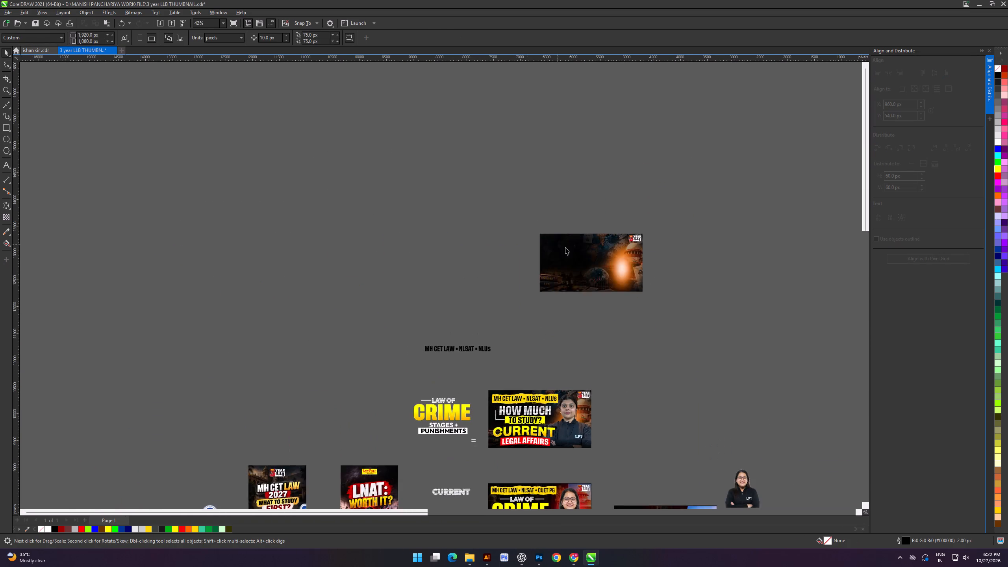
pyautogui.scroll(4, 655, 259)
pyautogui.doubleClick(613, 259)
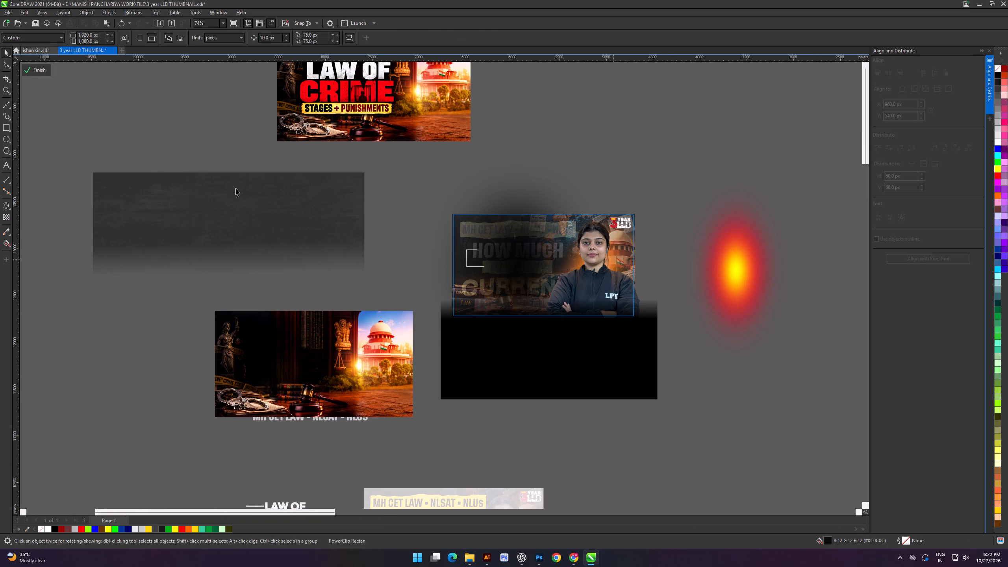
pyautogui.click(34, 67)
pyautogui.click(265, 177)
# Draw a rectangle about 2,342 by 1,243 px in the empty space beside the duplicated thumbnail.
pyautogui.scroll(-4, 584, 260)
pyautogui.keyDown('shift'); pyautogui.scroll(5, 282, 249); pyautogui.keyUp('shift')
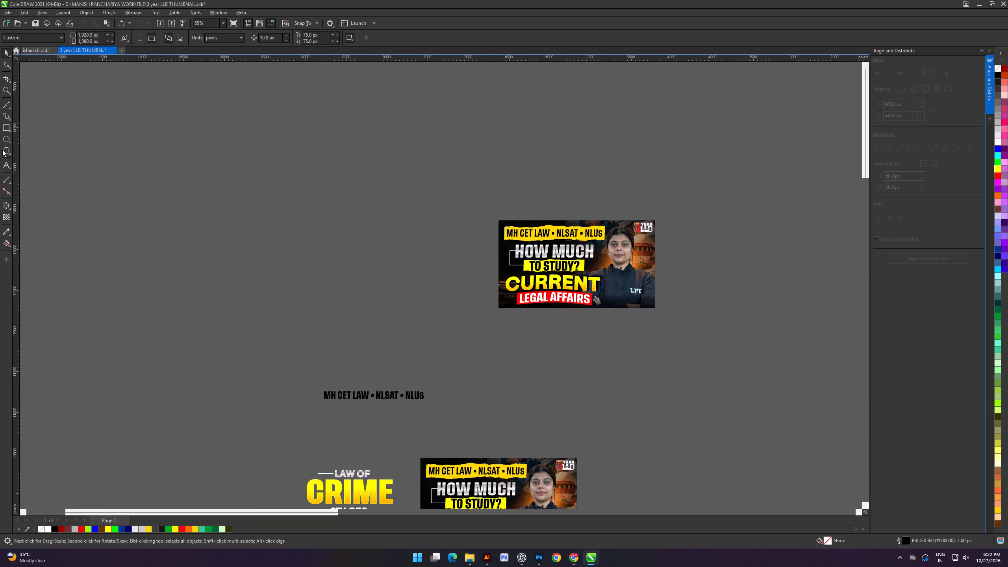
pyautogui.click(2, 127)
pyautogui.moveTo(168, 252); pyautogui.dragTo(358, 354)
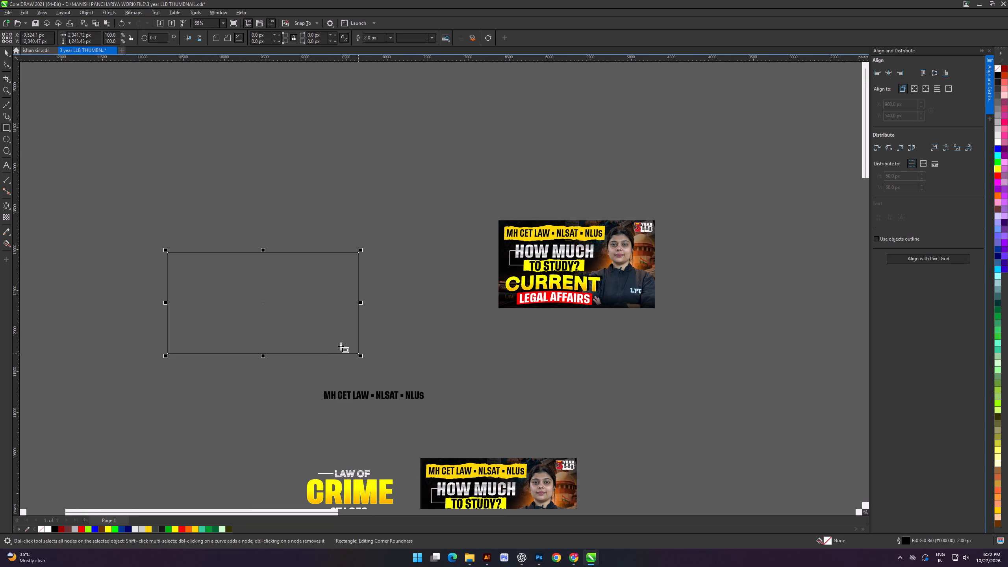
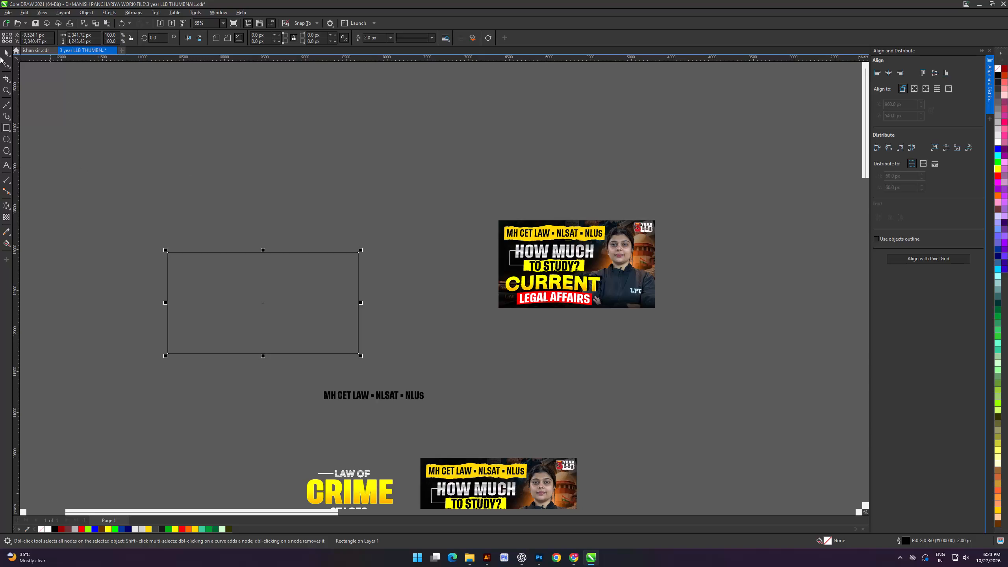
# Resize the new empty rectangle to 1,920 by 1,080 px.
pyautogui.click(2, 54)
pyautogui.click(249, 142)
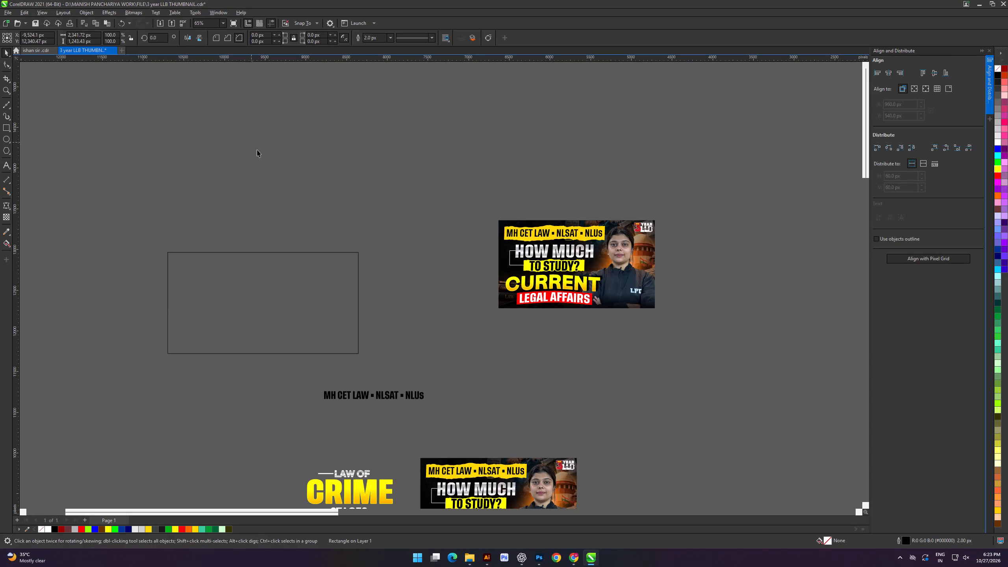
pyautogui.keyDown('shift'); pyautogui.scroll(7, 301, 268); pyautogui.keyUp('shift')
pyautogui.click(308, 316)
pyautogui.scroll(3, 287, 302)
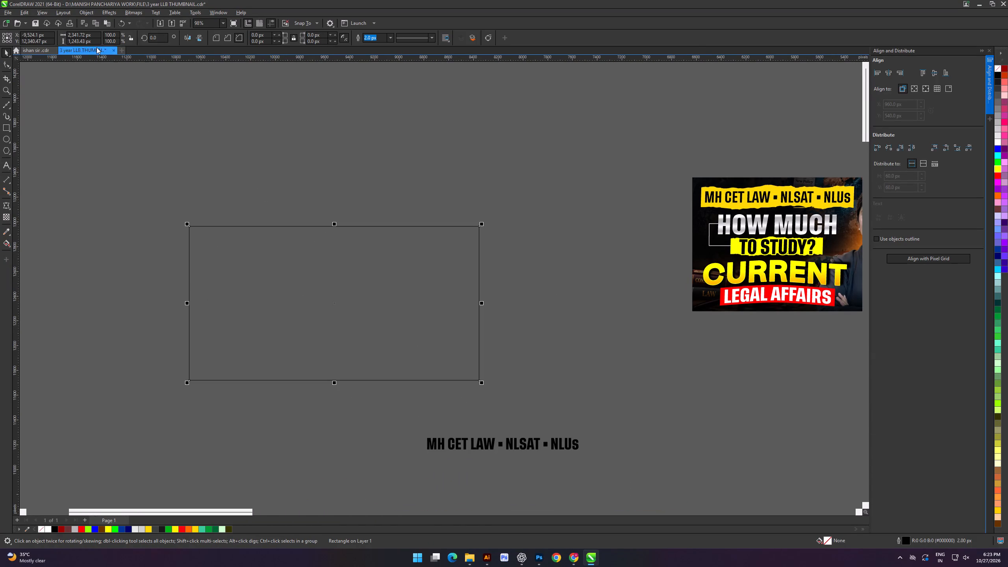
pyautogui.moveTo(96, 35); pyautogui.dragTo(56, 44)
pyautogui.write('1920')
pyautogui.press('Tab')
pyautogui.write('1080')
pyautogui.press('Return')
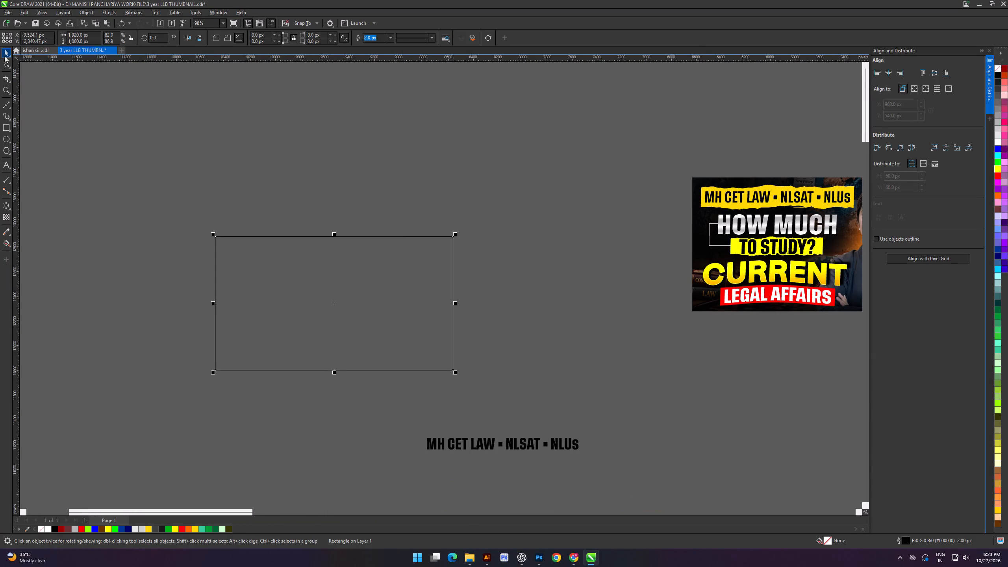
pyautogui.click(6, 52)
pyautogui.click(404, 130)
# Move the 1,920 by 1,080 px rectangle about 960 px right and 418 px up, closer to the duplicated thumbnail.
pyautogui.keyDown('shift'); pyautogui.scroll(5, 385, 306); pyautogui.keyUp('shift')
pyautogui.moveTo(386, 317); pyautogui.dragTo(506, 267)
pyautogui.click(249, 316)
pyautogui.keyDown('alt'); pyautogui.scroll(2, 465, 305); pyautogui.keyUp('alt')
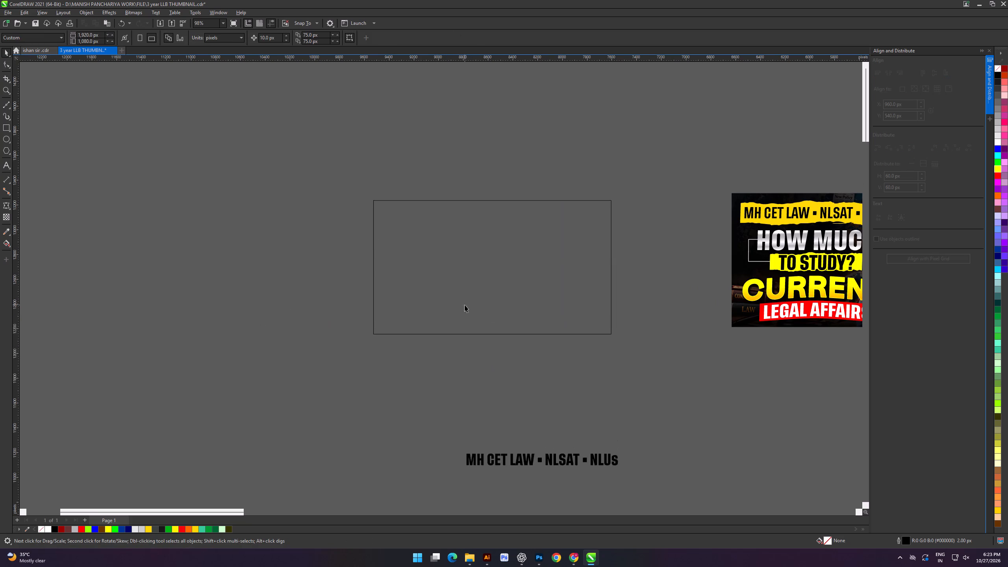
pyautogui.keyDown('alt'); pyautogui.scroll(4, 465, 305); pyautogui.keyUp('alt')
pyautogui.moveTo(147, 225); pyautogui.dragTo(149, 212)
pyautogui.keyDown('shift'); pyautogui.scroll(3, 466, 259); pyautogui.keyUp('shift')
pyautogui.scroll(-3, 467, 265)
pyautogui.click(477, 287)
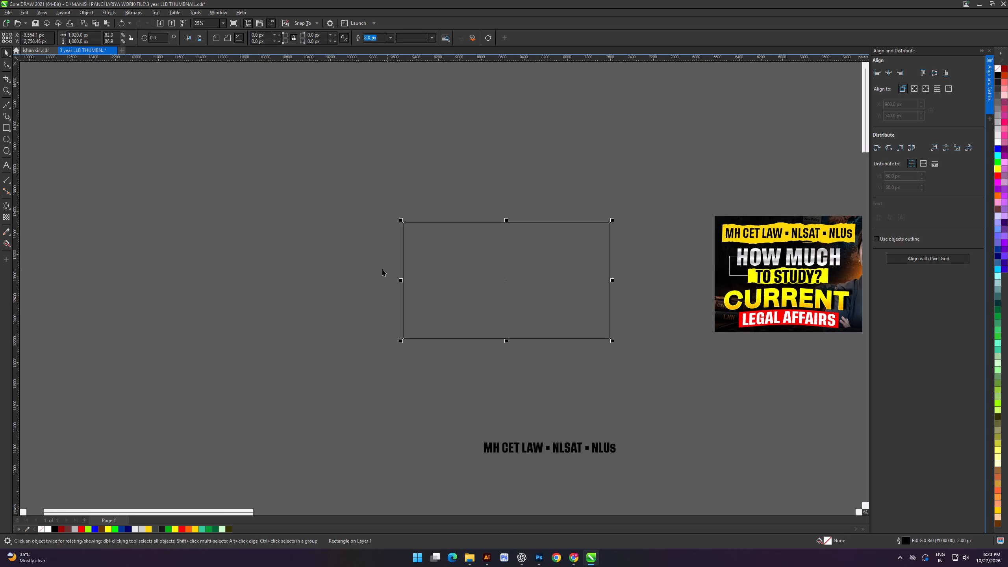
# Import the exported base artwork image from the Downloads folder.
pyautogui.hotkey('ctrl', 'i')
pyautogui.scroll(5, 250, 282)
pyautogui.click(259, 300)
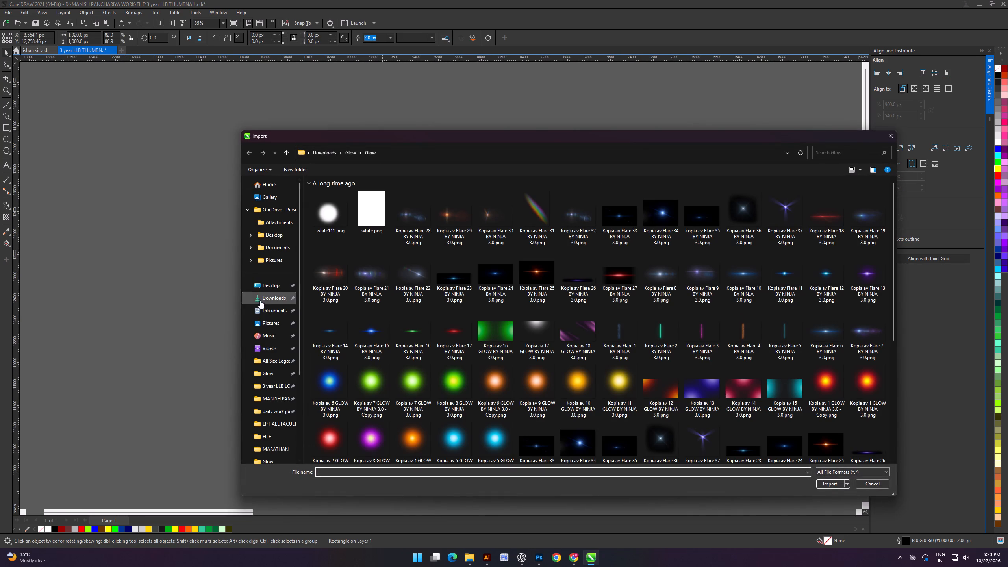
pyautogui.click(269, 306)
pyautogui.click(265, 298)
pyautogui.doubleClick(372, 269)
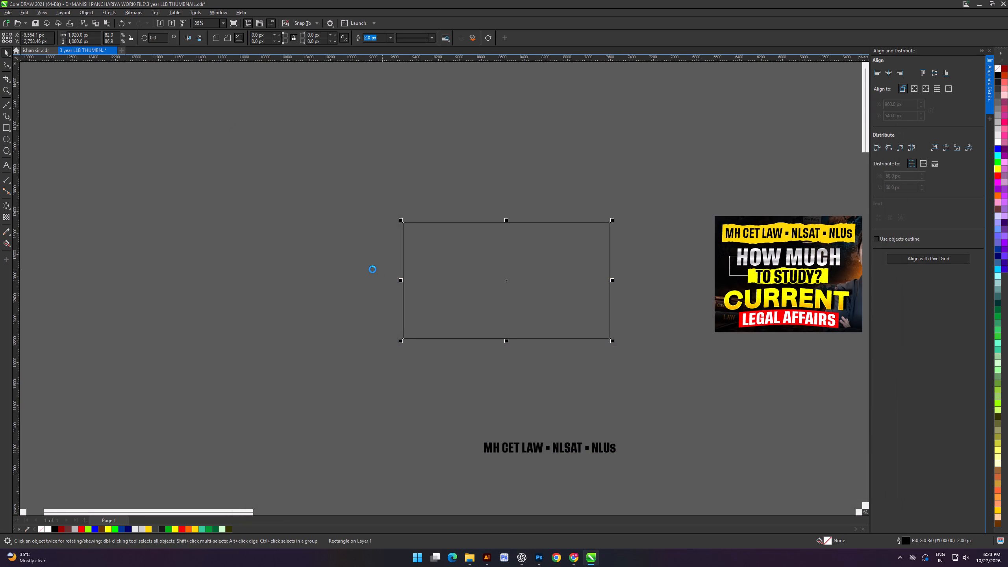
# Place the imported CODING-DECODING SESSION 2 image at about 1,083 by 609 px in the space beside the empty rectangle.
pyautogui.moveTo(157, 227); pyautogui.dragTo(274, 381)
# Import the DILR Decoded artwork with the blank red banner from Downloads and place it below the CODING-DECODING image, about 1,171 px wide.
pyautogui.hotkey('ctrl', 'i')
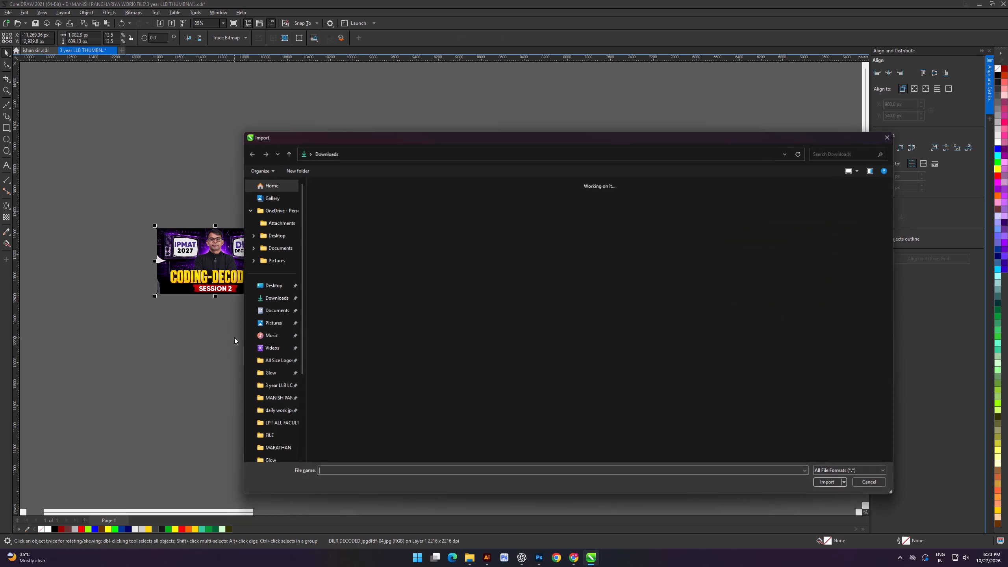
pyautogui.doubleClick(482, 382)
pyautogui.moveTo(143, 345); pyautogui.dragTo(269, 441)
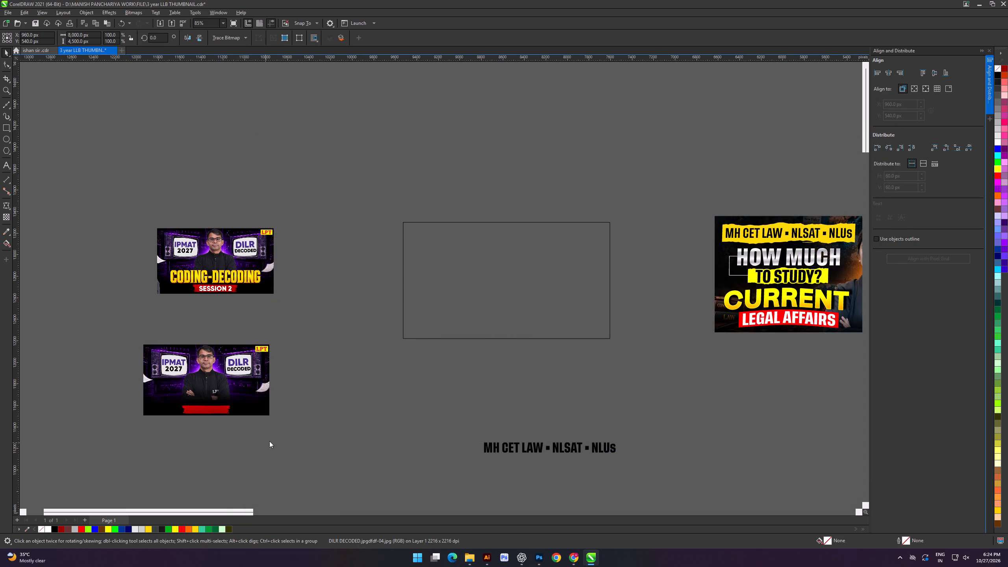
# PowerClip the blank-banner artwork inside the empty rectangle and enlarge it to 1,920 by 1,080 px to fill the frame.
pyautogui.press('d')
pyautogui.tripleClick(472, 297)
pyautogui.scroll(4, 579, 289)
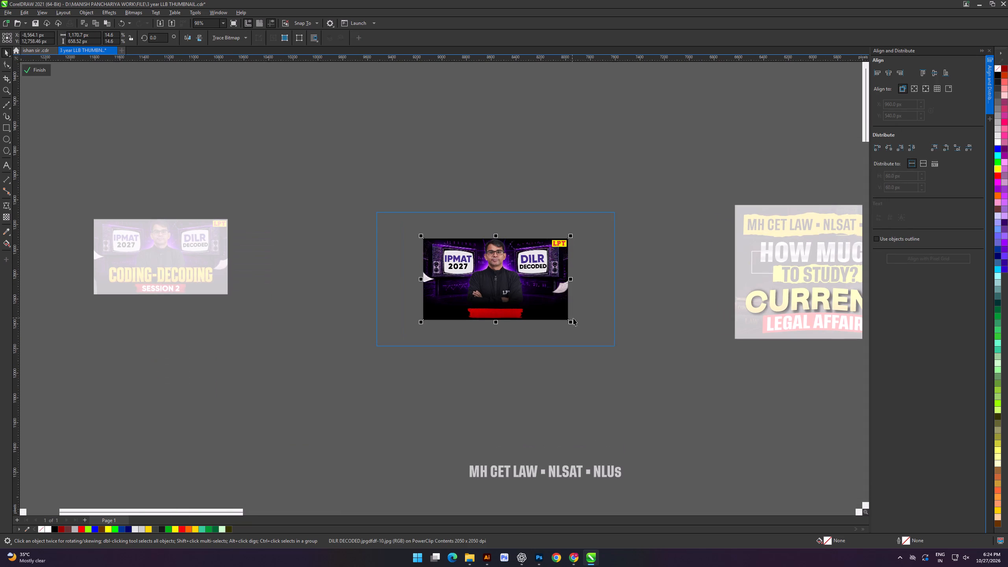
pyautogui.keyDown('shift'); pyautogui.moveTo(571, 323); pyautogui.dragTo(619, 363); pyautogui.keyUp('shift')
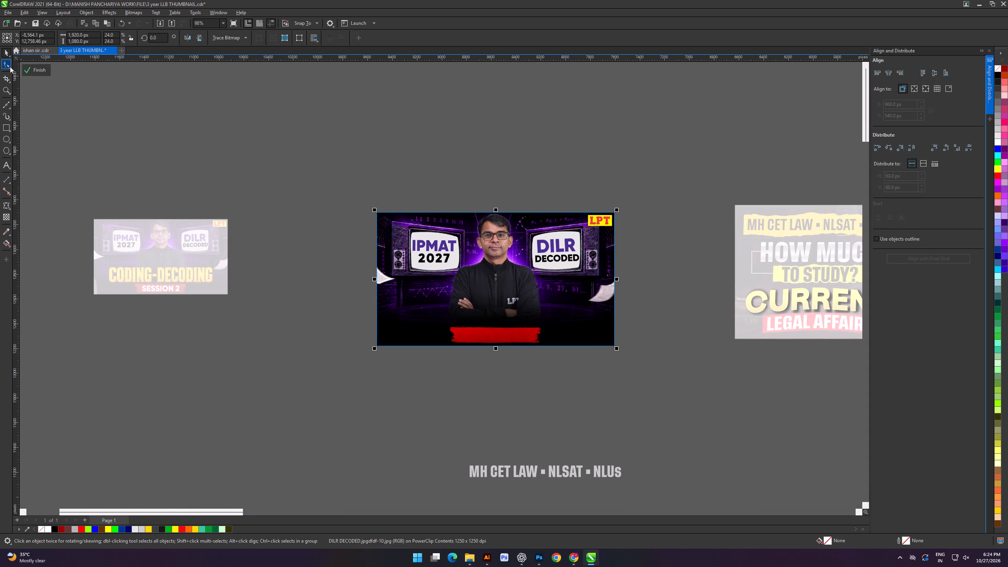
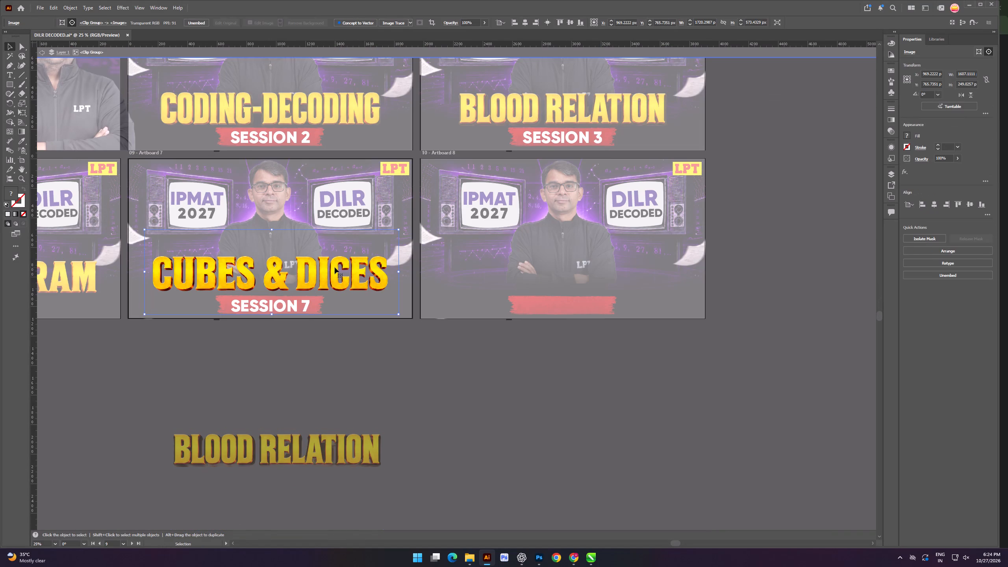
# Isolate the CUBES & DICES title image in the Session 7 thumbnail and examine its layer structure.
pyautogui.tripleClick(331, 272)
pyautogui.tripleClick(331, 272)
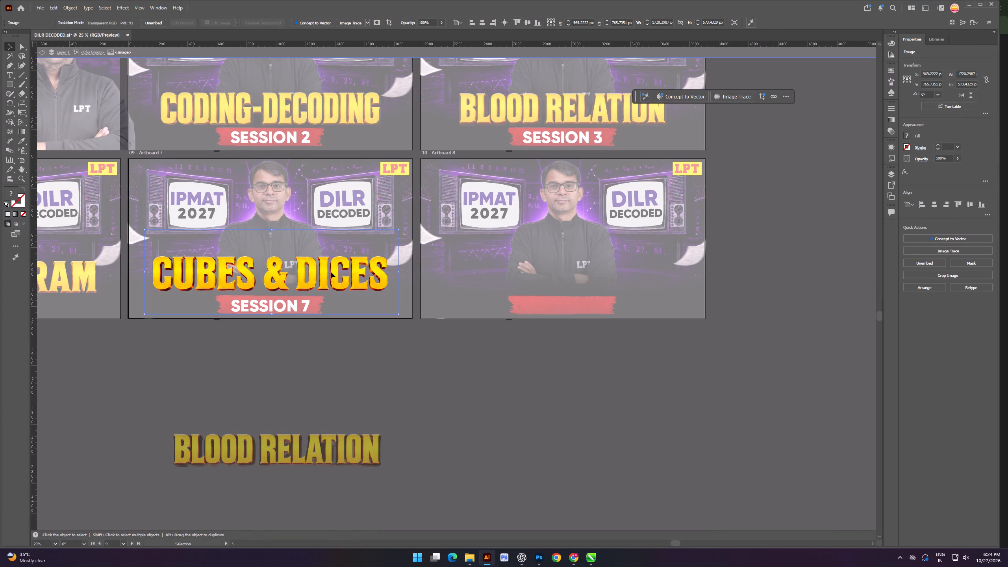
pyautogui.click(331, 272)
pyautogui.doubleClick(331, 272)
pyautogui.press('F7')
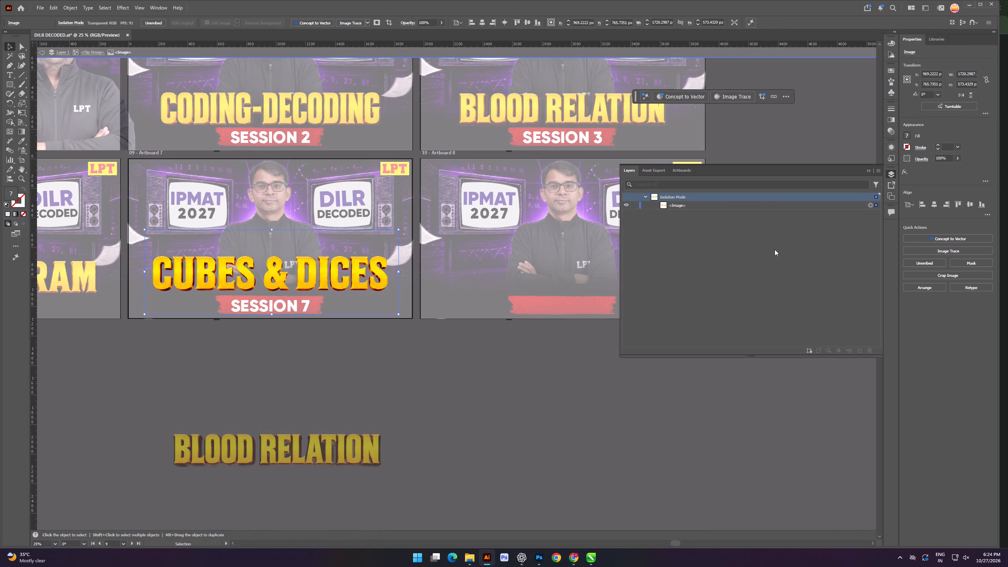
pyautogui.click(647, 196)
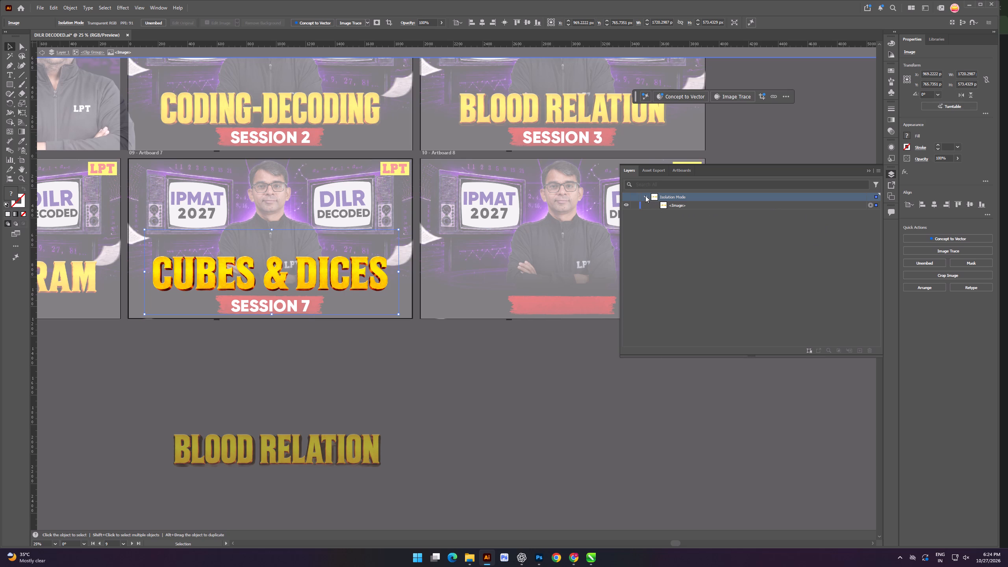
pyautogui.doubleClick(645, 196)
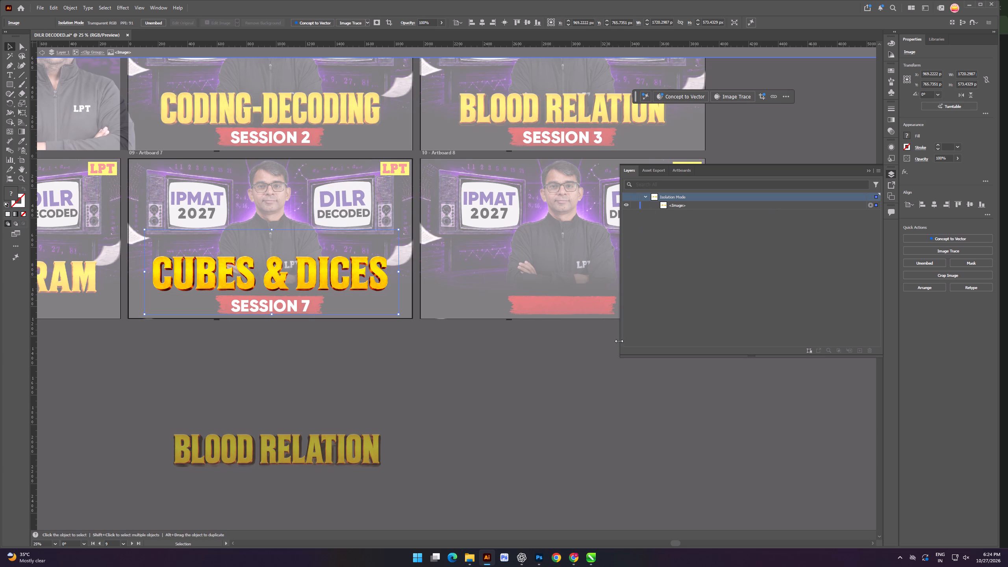
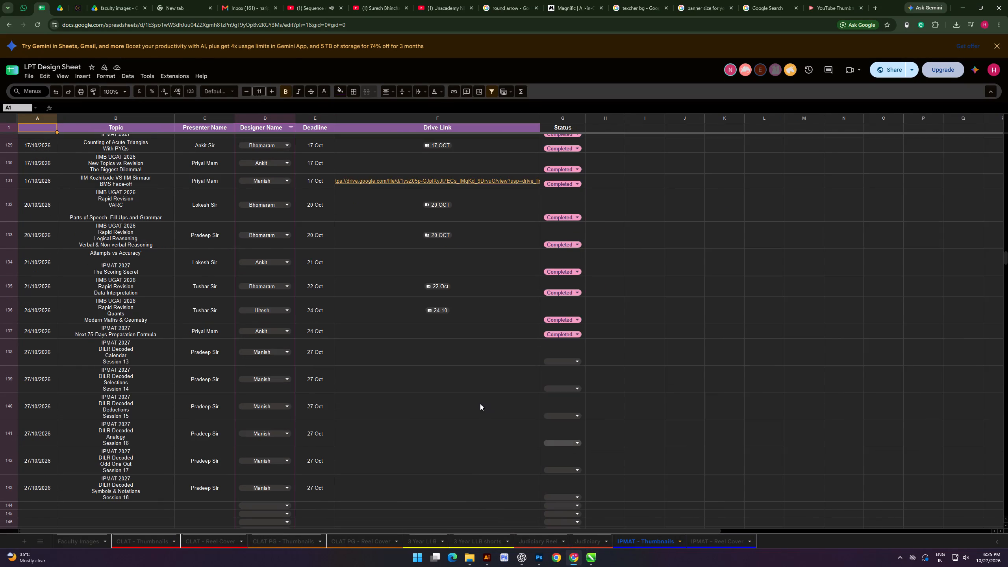
# Set the status of the IPMAT 2027 DILR Decoded Session 13 row to In Progress and fill it down through Session 18.
pyautogui.scroll(-1, 480, 404)
pyautogui.click(408, 310)
pyautogui.click(576, 323)
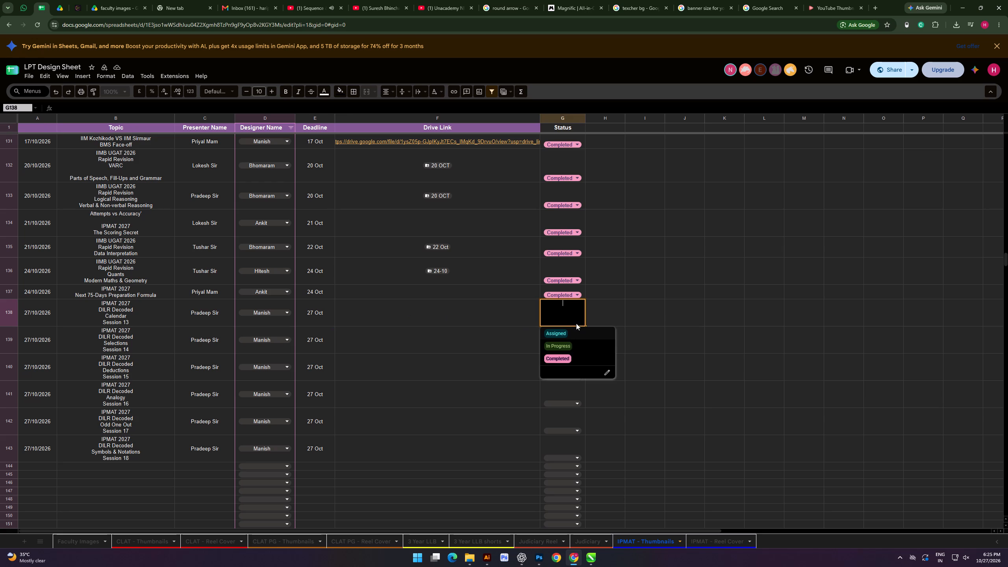
pyautogui.click(566, 348)
pyautogui.moveTo(585, 326); pyautogui.dragTo(588, 440)
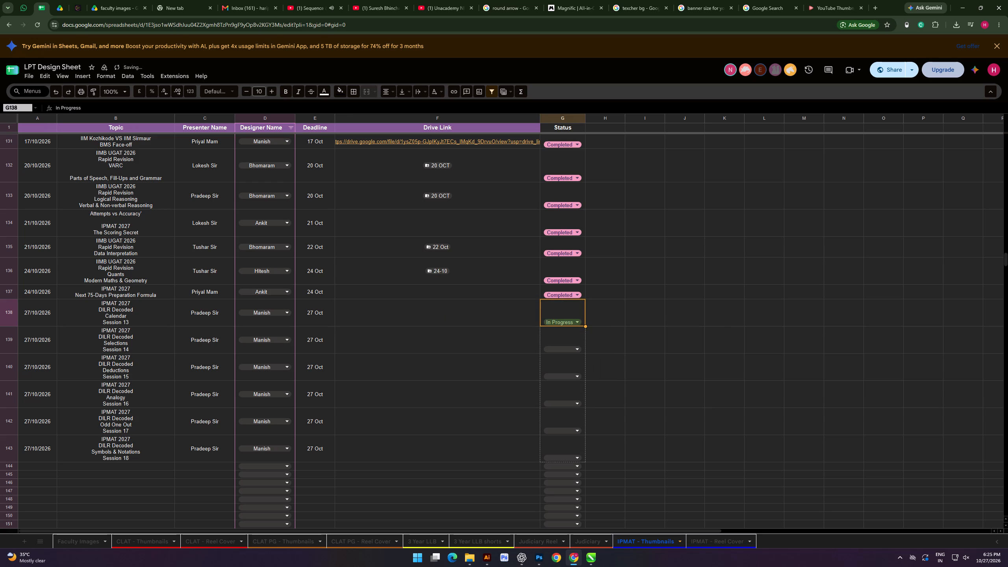
# Fill the In Progress status down through row 143, covering the Selections to Symbols & Notations sessions.
pyautogui.moveTo(588, 440); pyautogui.dragTo(588, 444)
# Look through the topic cells of the 27/10/2026 rows, from Calendar Session 13 to Symbols & Notations Session 18.
pyautogui.click(406, 317)
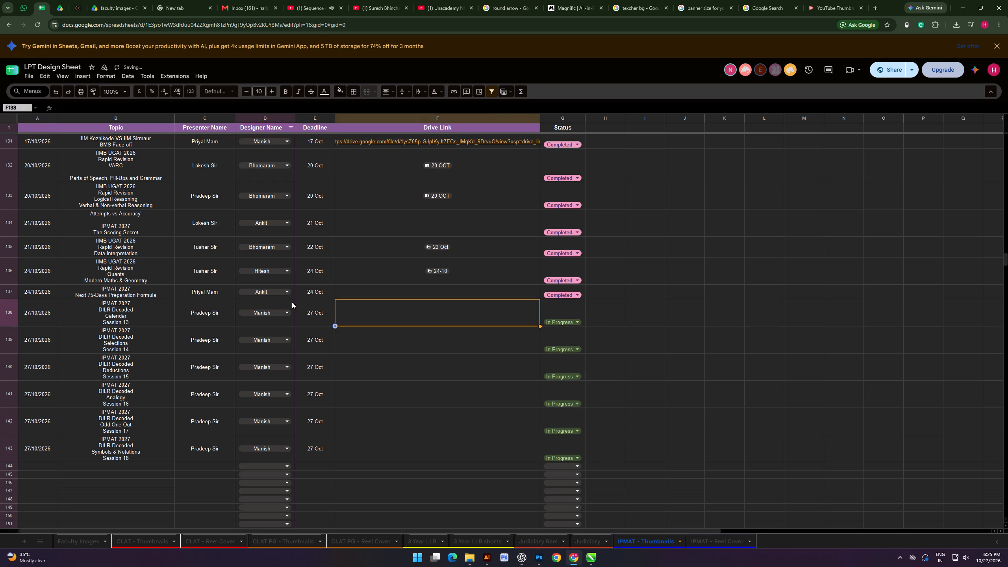
pyautogui.click(161, 315)
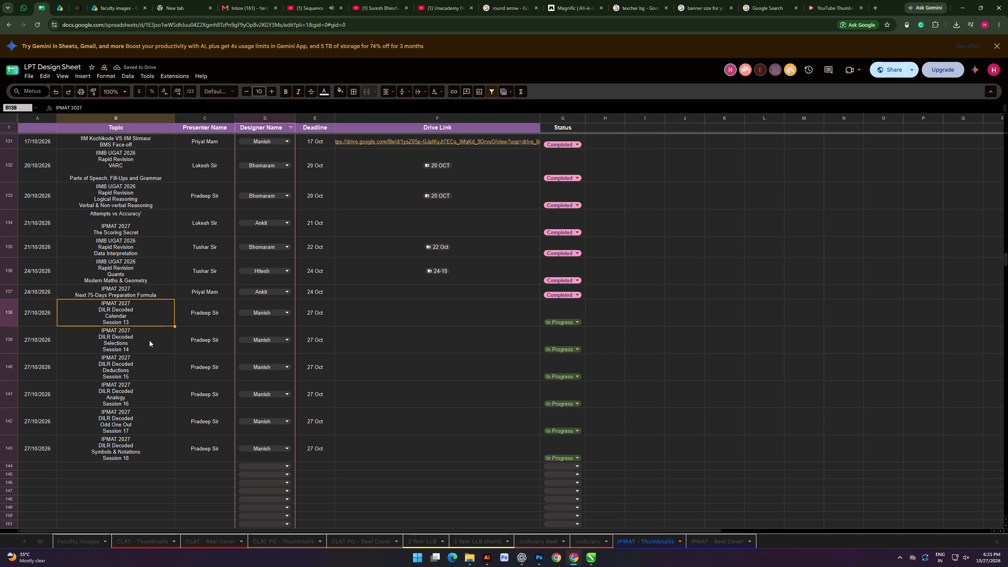
pyautogui.click(149, 340)
pyautogui.click(148, 370)
pyautogui.click(151, 391)
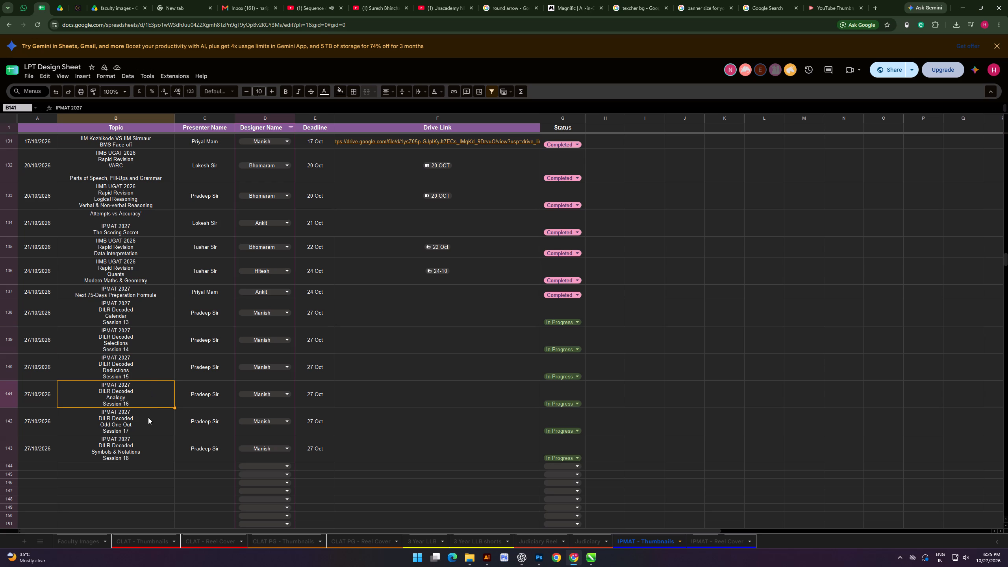
pyautogui.click(148, 417)
pyautogui.click(146, 447)
pyautogui.click(148, 313)
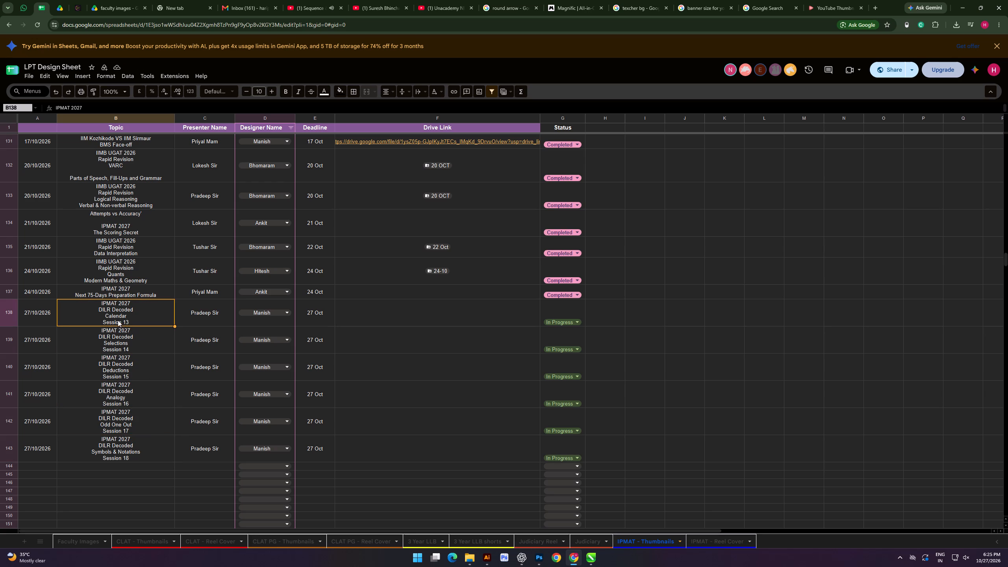
# Copy the "Calendar" and "Session 13" lines from the topic cell in row 138.
pyautogui.doubleClick(115, 318)
pyautogui.moveTo(106, 315); pyautogui.dragTo(126, 317)
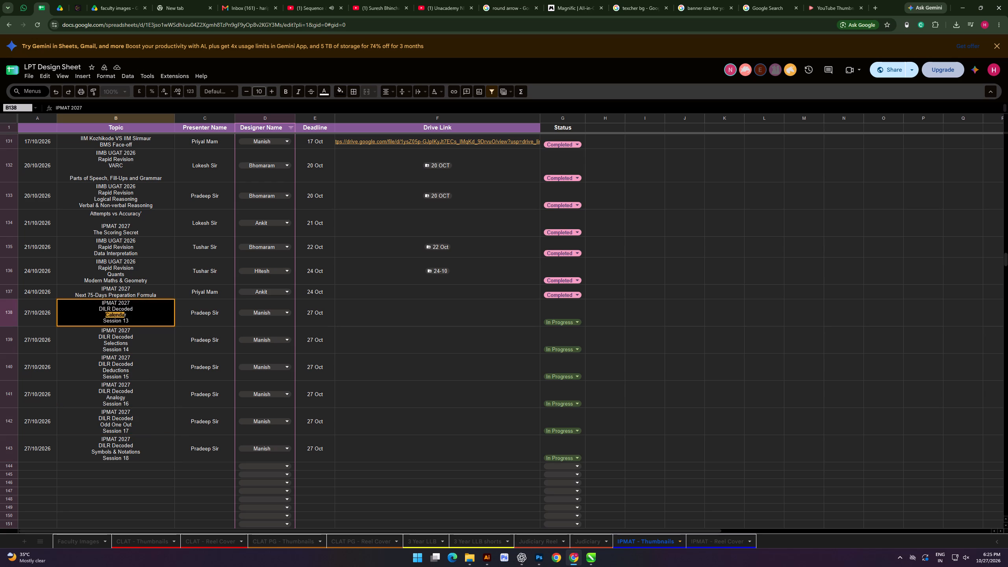
pyautogui.moveTo(126, 317); pyautogui.dragTo(129, 317)
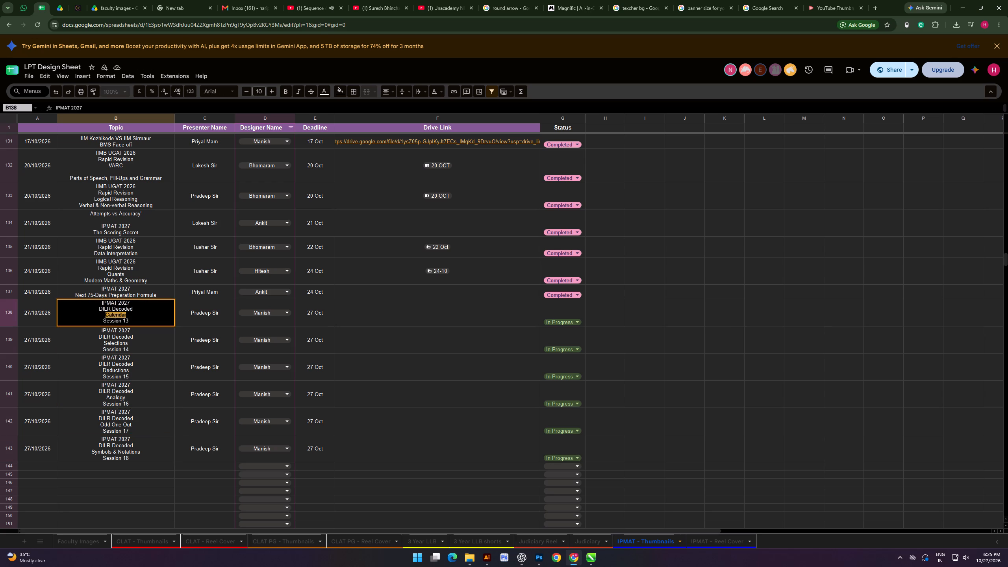
pyautogui.hotkey('ctrl', 'c')
pyautogui.hotkey('ctrl', 'c')
pyautogui.click(105, 315)
pyautogui.moveTo(104, 314); pyautogui.dragTo(133, 319)
pyautogui.rightClick(123, 319)
pyautogui.click(169, 369)
# Switch to CorelDRAW and replace the loose MH CET LAW ▪ NLSAT ▪ NLUs text with the copied topic text.
pyautogui.hotkey('alt', 'Tab')
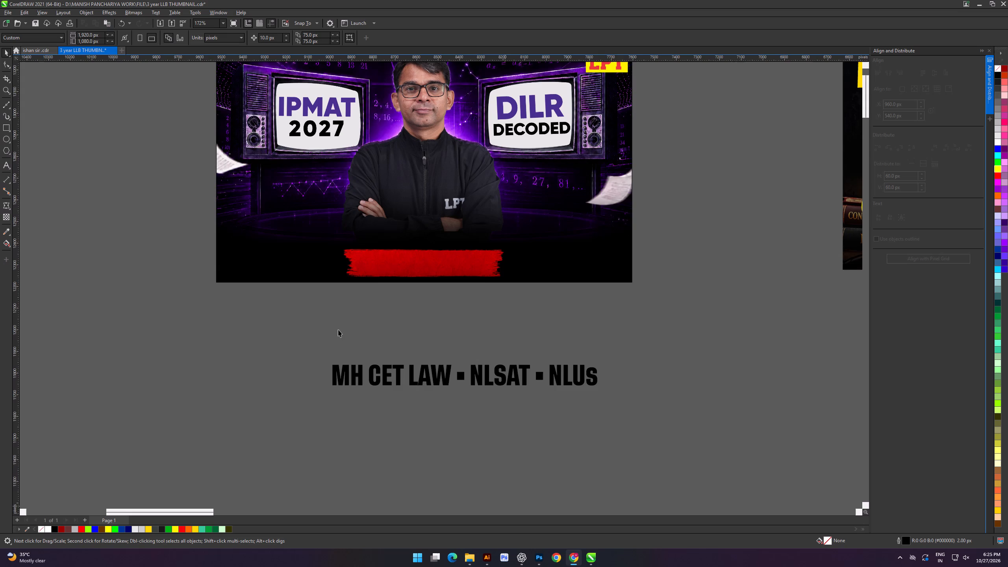
pyautogui.scroll(-6, 375, 311)
pyautogui.doubleClick(430, 343)
pyautogui.hotkey('ctrl', 'a')
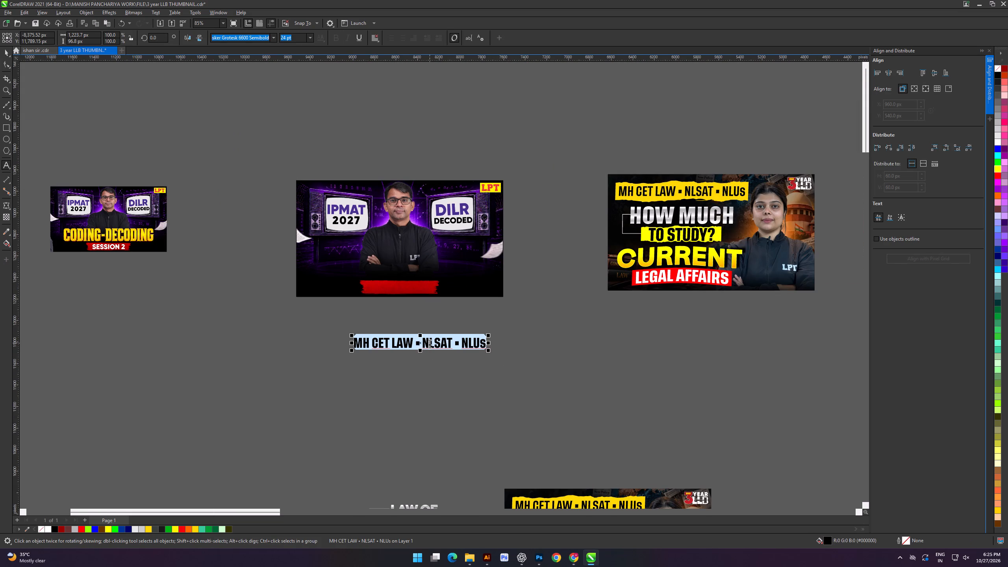
pyautogui.hotkey('ctrl', 'v')
# Put Session 13 on its own line and break the text apart into two separate text objects.
pyautogui.click(400, 348)
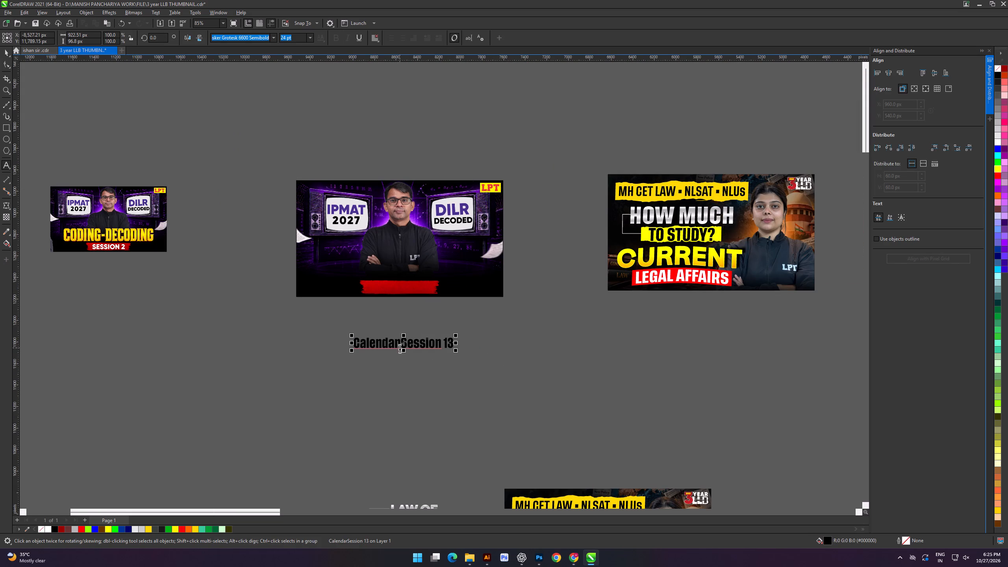
pyautogui.press('Return')
pyautogui.hotkey('ctrl', 'k')
pyautogui.click(305, 383)
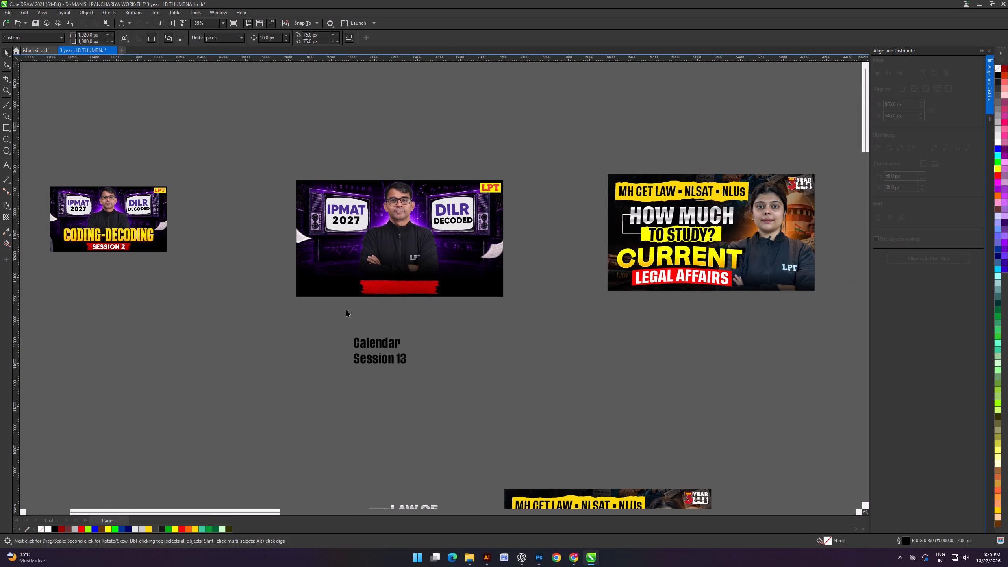
pyautogui.click(8, 52)
pyautogui.moveTo(228, 163); pyautogui.dragTo(235, 175)
# Change the Calendar text to UPPERCASE.
pyautogui.scroll(2, 399, 334)
pyautogui.doubleClick(391, 343)
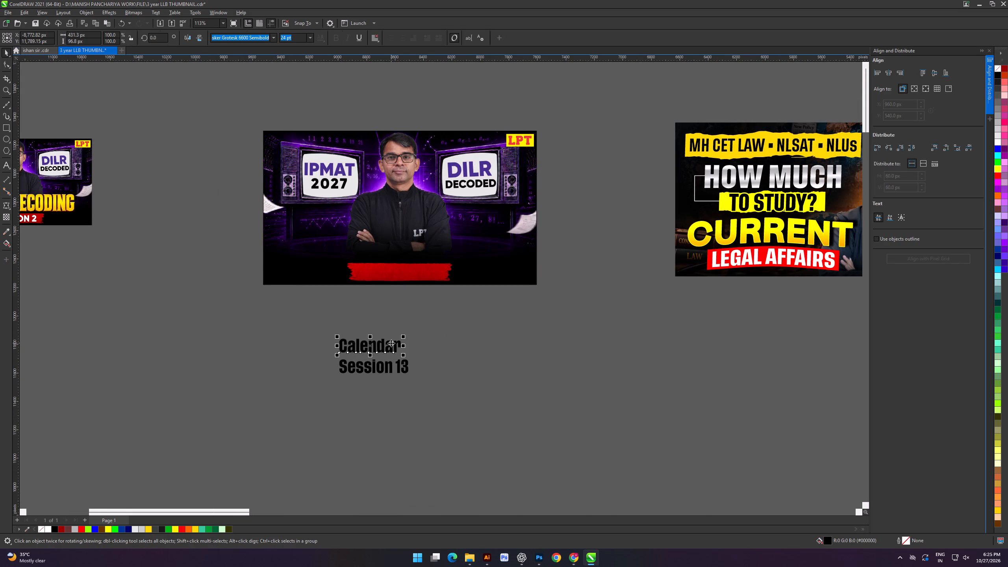
pyautogui.hotkey('ctrl', 'a')
pyautogui.hotkey('shift', 'F3')
pyautogui.click(482, 264)
pyautogui.click(484, 271)
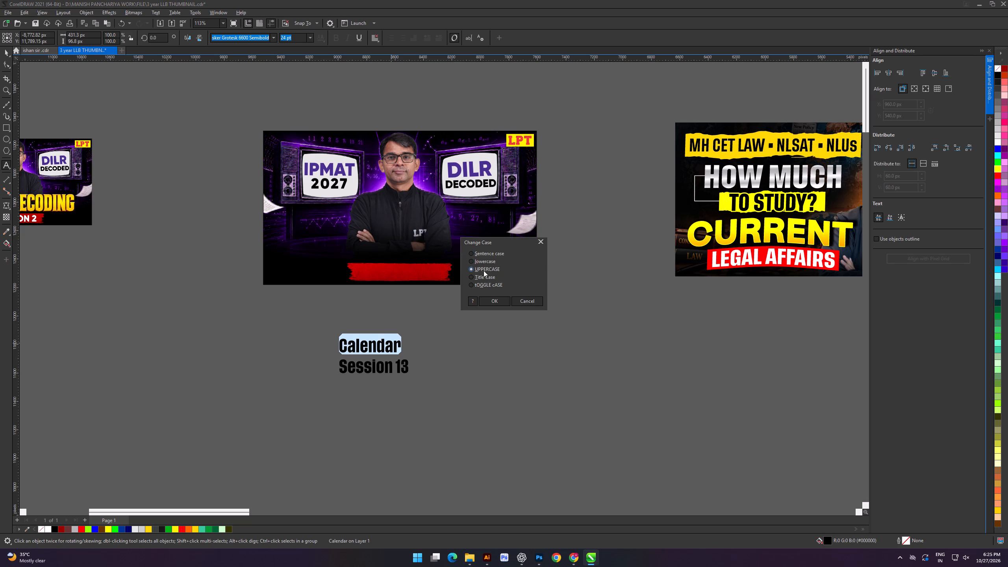
pyautogui.click(497, 304)
pyautogui.click(6, 52)
pyautogui.click(198, 345)
# Copy the yellow CURRENT text from the Legal Affairs thumbnail to the empty area beside the CALENDAR text.
pyautogui.scroll(-3, 411, 296)
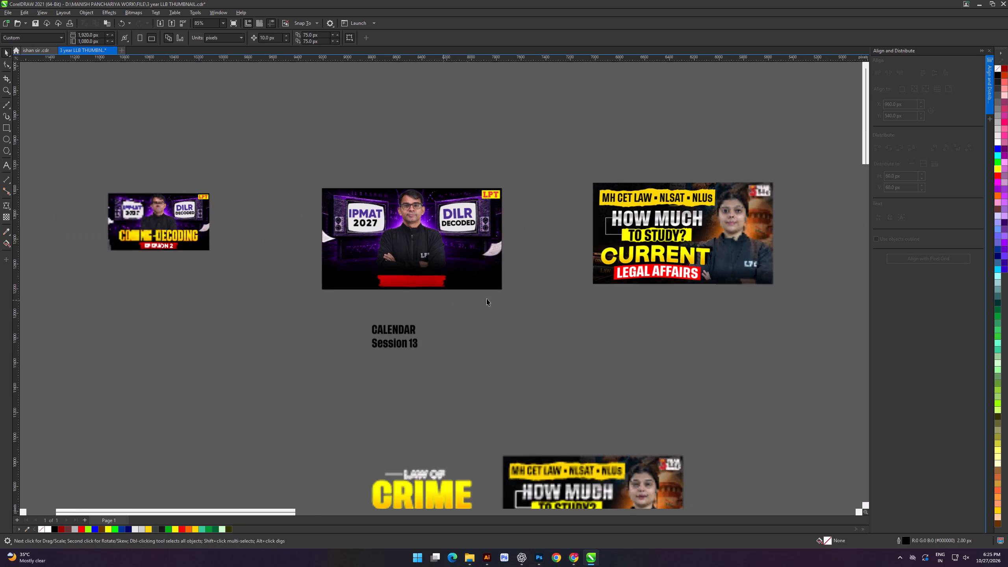
pyautogui.doubleClick(657, 246)
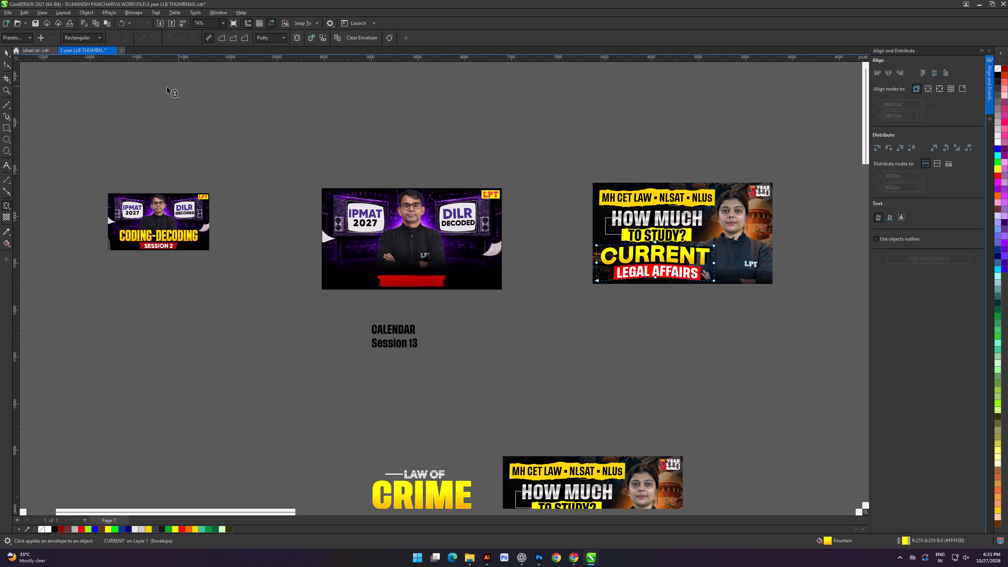
pyautogui.click(9, 53)
pyautogui.moveTo(364, 149); pyautogui.dragTo(372, 152)
pyautogui.click(651, 249)
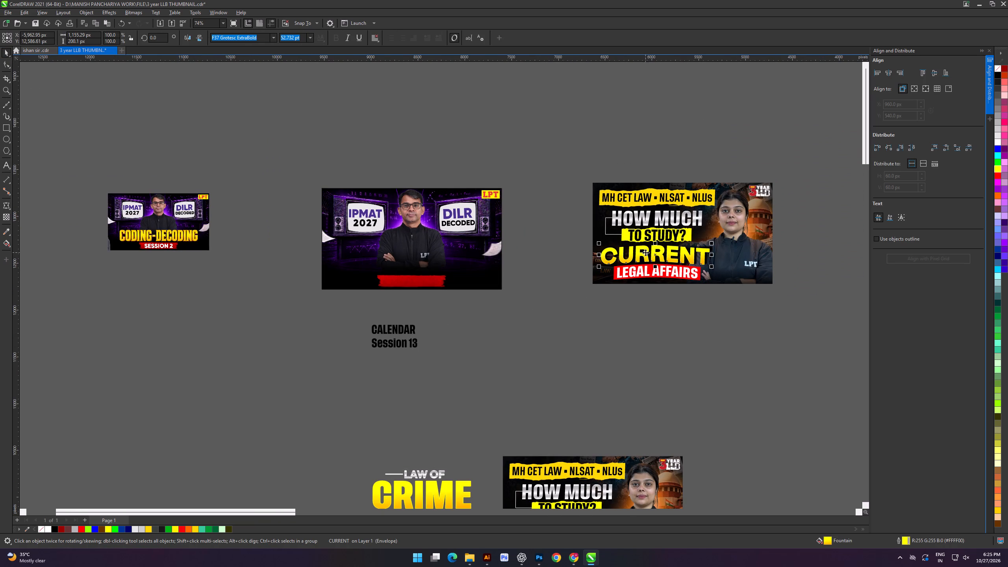
pyautogui.moveTo(645, 252); pyautogui.dragTo(498, 346, button='right')
pyautogui.click(514, 358)
pyautogui.click(532, 400)
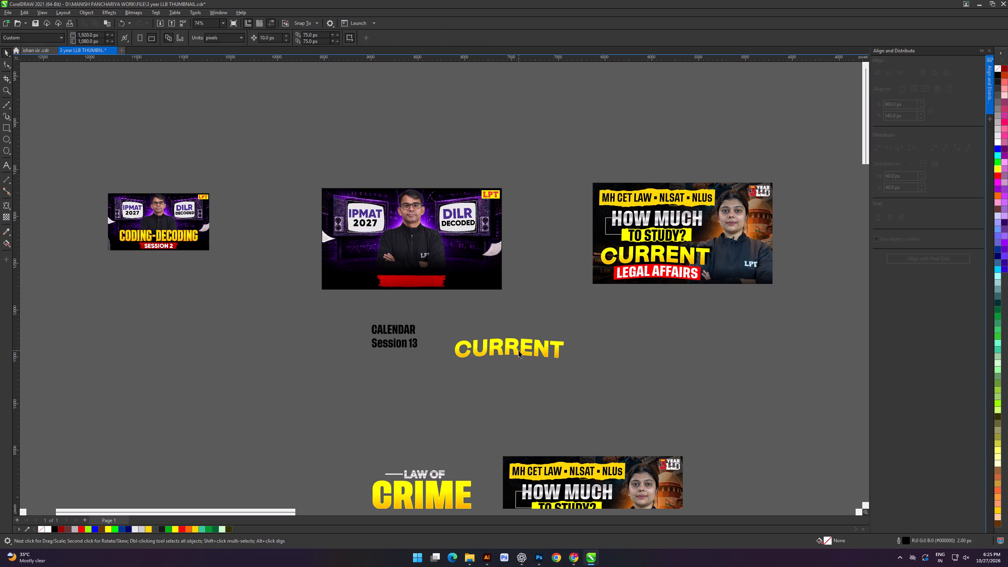
# Remove the envelope distortion from the copied CURRENT text.
pyautogui.click(519, 350)
pyautogui.click(64, 7)
pyautogui.click(71, 10)
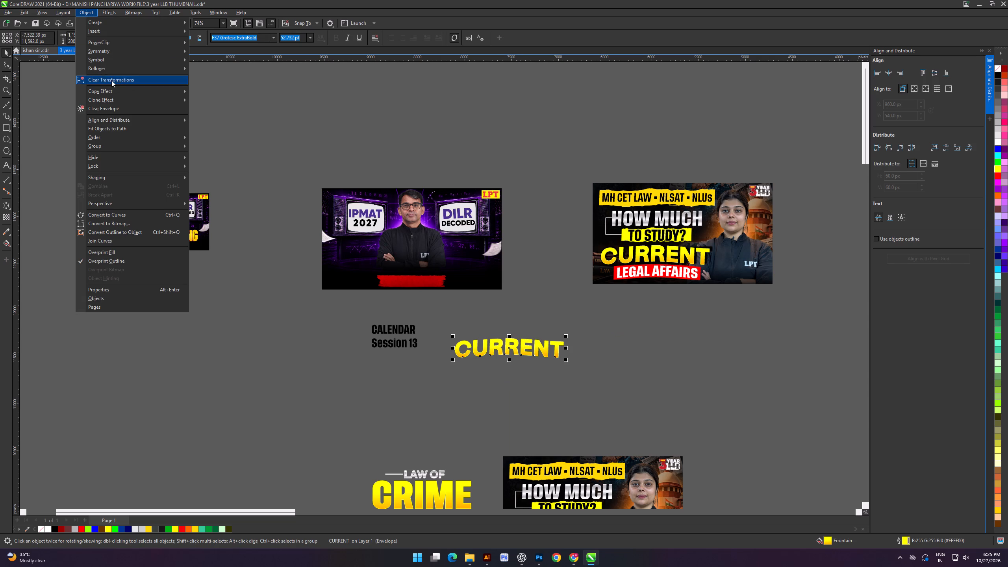
pyautogui.click(111, 80)
pyautogui.click(461, 398)
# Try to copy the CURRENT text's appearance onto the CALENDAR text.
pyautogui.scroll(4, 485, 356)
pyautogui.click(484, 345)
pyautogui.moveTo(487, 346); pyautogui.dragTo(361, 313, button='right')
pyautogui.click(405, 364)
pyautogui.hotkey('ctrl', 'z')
# Copy the fill and outline of the CURRENT text onto the CALENDAR text.
pyautogui.scroll(5, 407, 360)
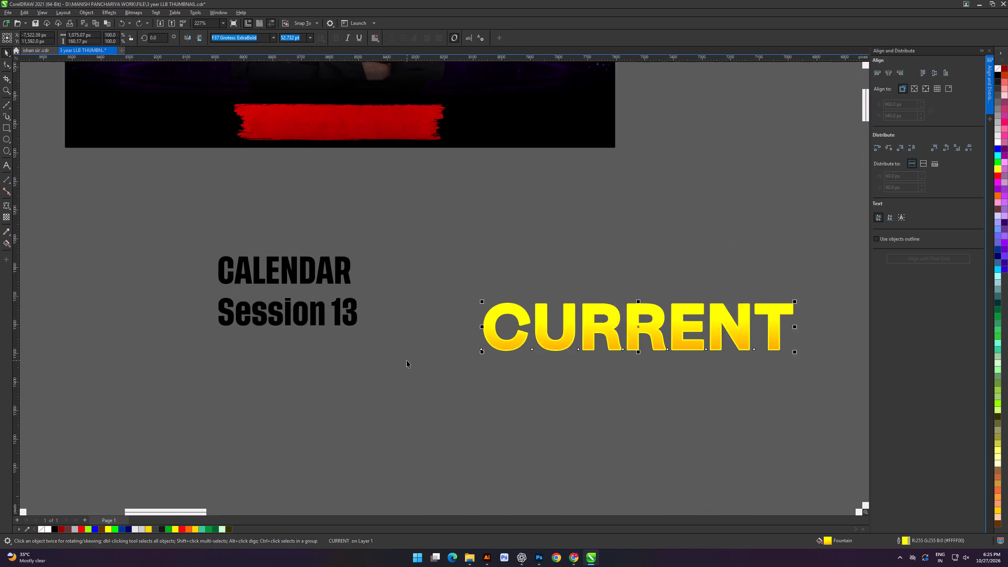
pyautogui.scroll(1, 407, 360)
pyautogui.moveTo(534, 339); pyautogui.dragTo(270, 255, button='right')
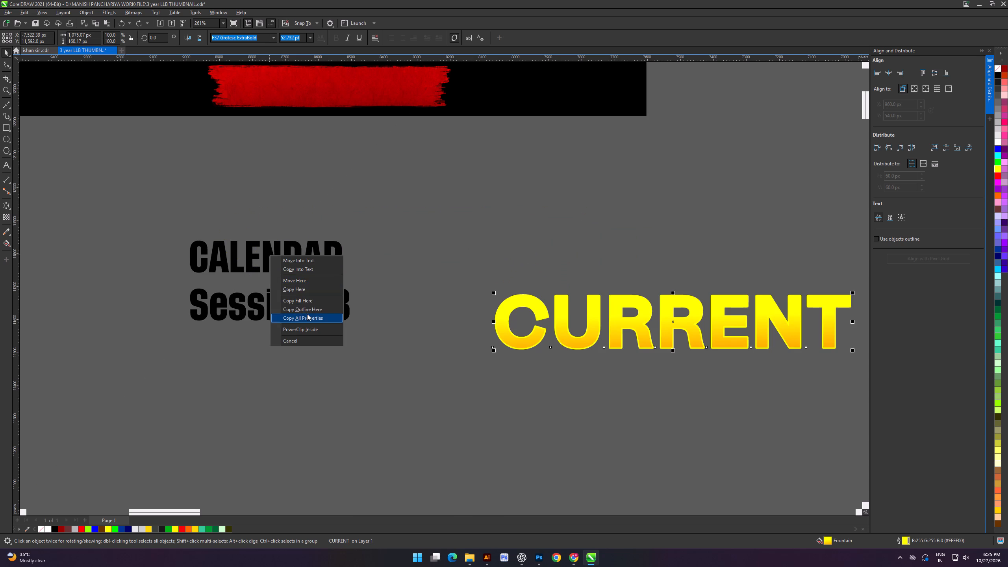
pyautogui.click(304, 300)
pyautogui.moveTo(502, 327); pyautogui.dragTo(282, 253, button='right')
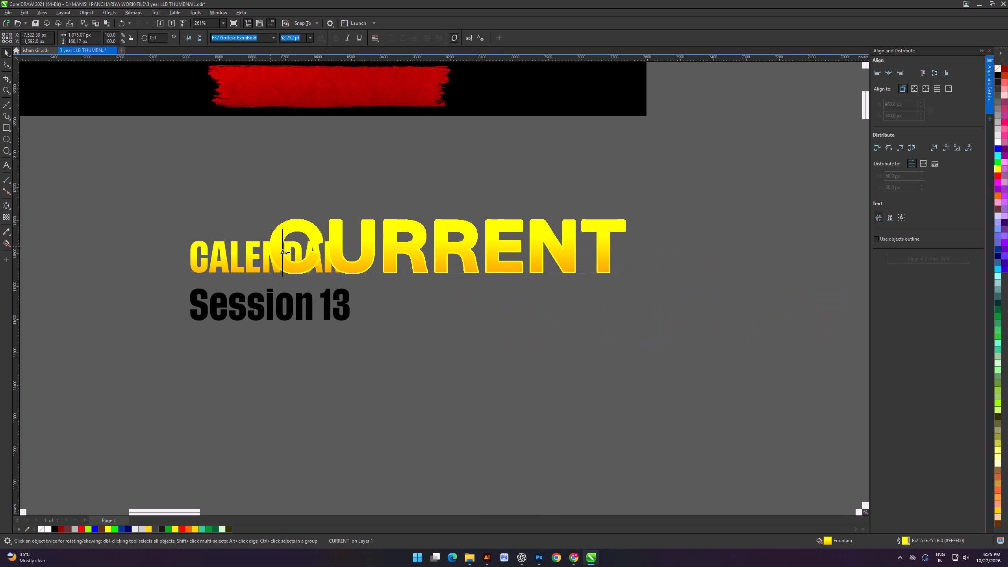
pyautogui.moveTo(282, 253); pyautogui.dragTo(278, 252, button='right')
pyautogui.click(313, 306)
pyautogui.click(277, 424)
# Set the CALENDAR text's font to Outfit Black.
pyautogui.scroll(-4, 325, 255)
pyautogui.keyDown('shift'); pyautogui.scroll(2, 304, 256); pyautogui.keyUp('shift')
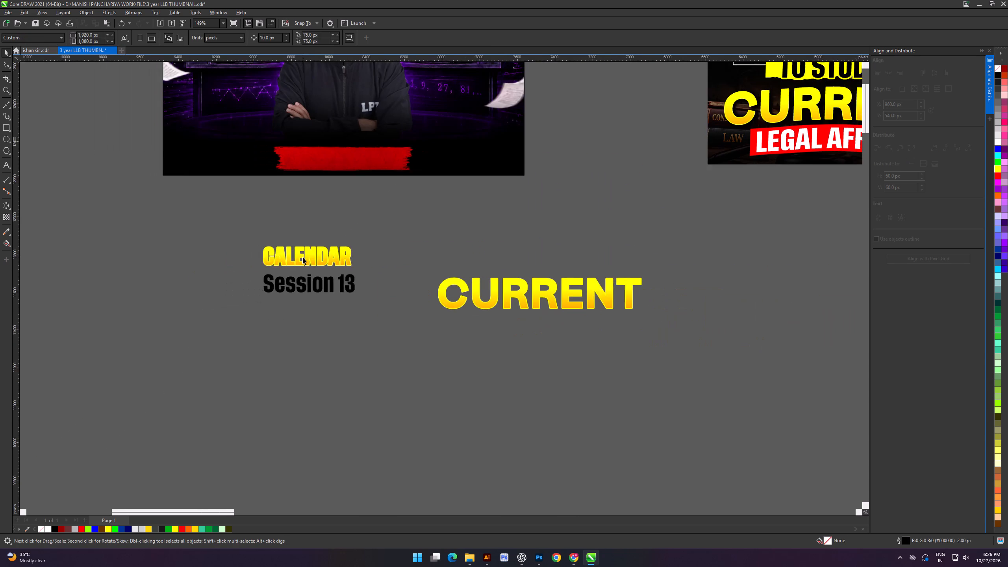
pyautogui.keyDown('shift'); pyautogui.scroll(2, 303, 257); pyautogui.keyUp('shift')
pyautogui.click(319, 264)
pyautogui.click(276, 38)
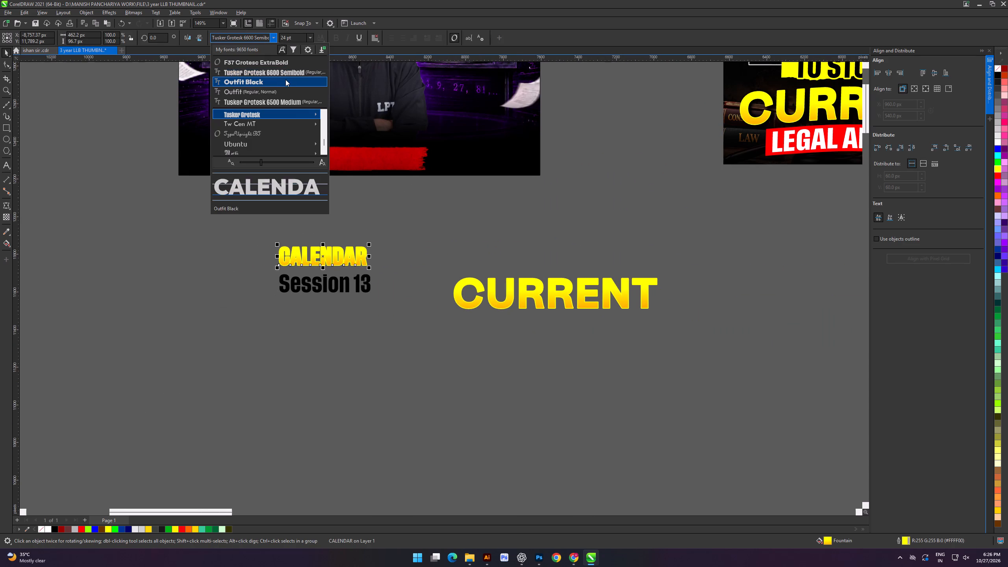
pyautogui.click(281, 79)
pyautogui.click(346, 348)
# Move the CALENDAR text onto the new thumbnail above the red brush strip and bring it to the front.
pyautogui.keyDown('alt'); pyautogui.scroll(6, 340, 311); pyautogui.keyUp('alt')
pyautogui.scroll(-3, 348, 304)
pyautogui.keyDown('alt'); pyautogui.scroll(5, 348, 306); pyautogui.keyUp('alt')
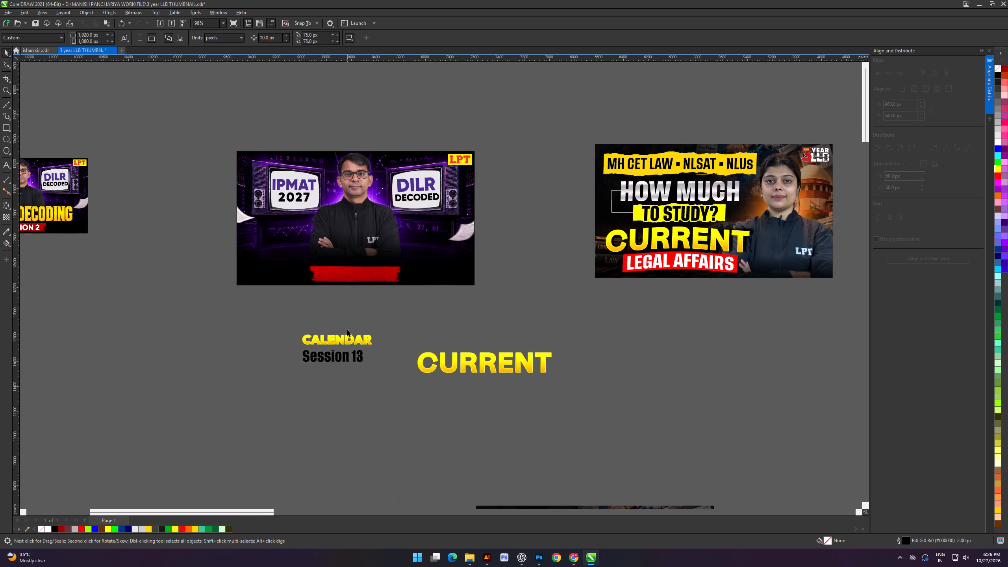
pyautogui.keyDown('alt'); pyautogui.scroll(3, 347, 330); pyautogui.keyUp('alt')
pyautogui.moveTo(350, 341); pyautogui.dragTo(386, 203)
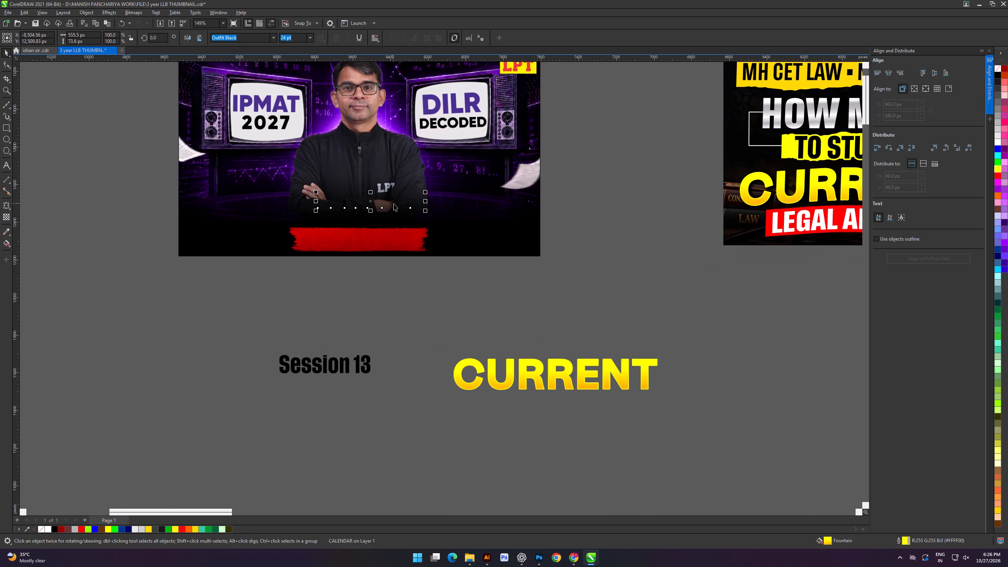
pyautogui.scroll(2, 398, 206)
pyautogui.hotkey('shift', 'pageup')
# Enlarge the CALENDAR text to about 1,358 px wide and centre it above the red strip.
pyautogui.scroll(-2, 402, 221)
pyautogui.keyDown('shift'); pyautogui.scroll(13, 422, 213); pyautogui.keyUp('shift')
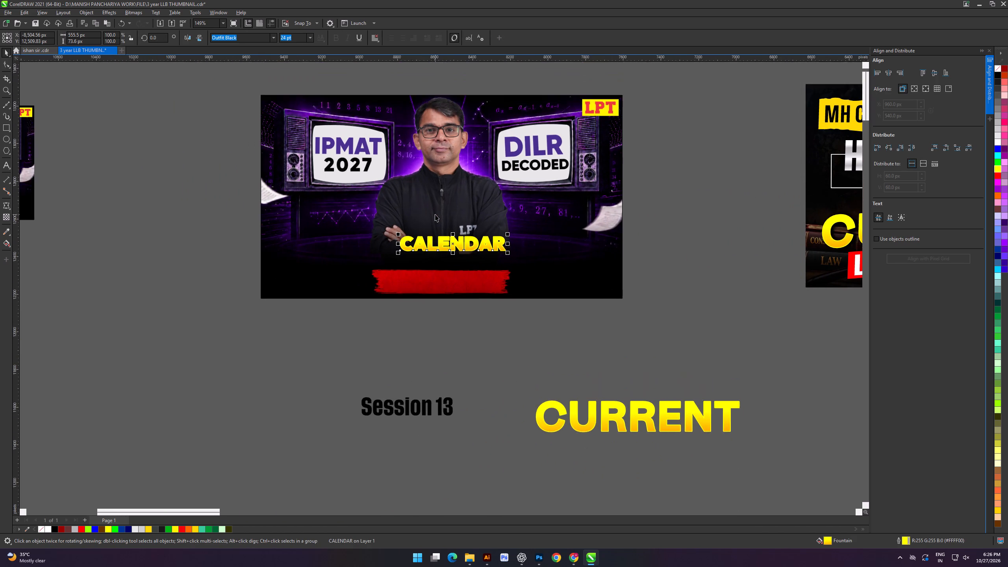
pyautogui.keyDown('shift'); pyautogui.scroll(5, 435, 214); pyautogui.keyUp('shift')
pyautogui.keyDown('shift'); pyautogui.moveTo(540, 264); pyautogui.dragTo(655, 306); pyautogui.keyUp('shift')
pyautogui.moveTo(513, 257); pyautogui.dragTo(497, 258)
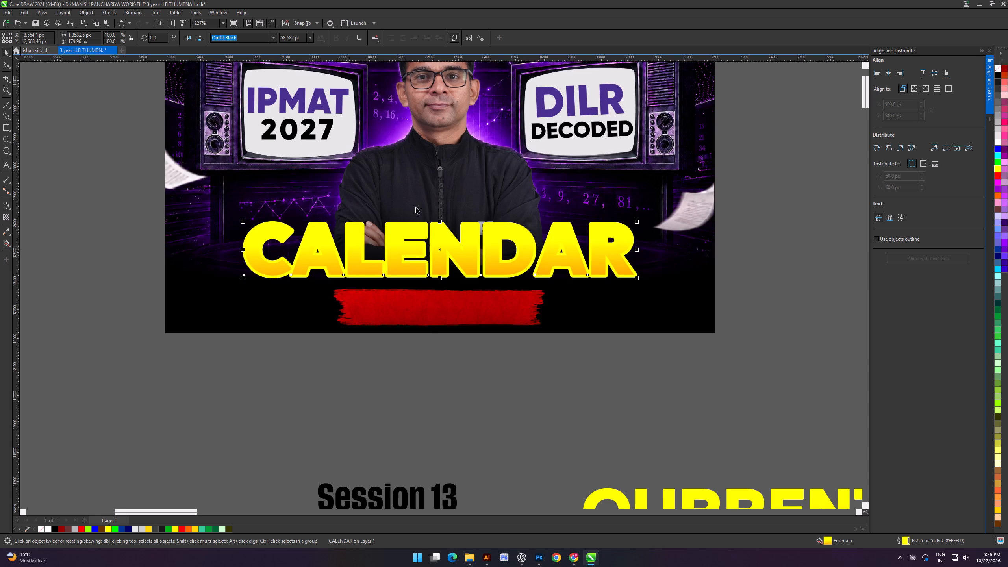
# Set the CALENDAR text's font to F37 Grotesc ExtraBold and shift it about 22 px left and 11 px down.
pyautogui.click(274, 34)
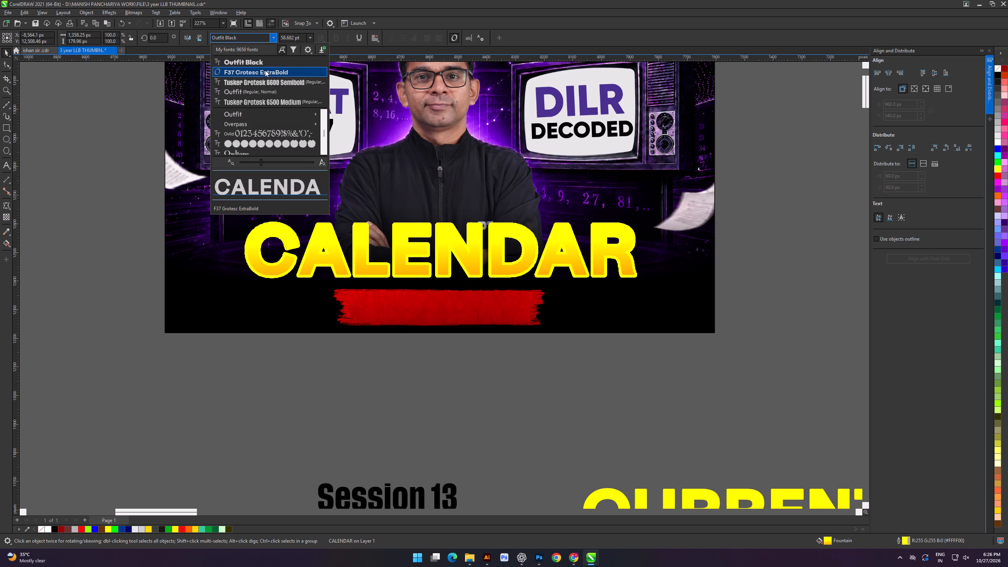
pyautogui.click(265, 71)
pyautogui.moveTo(459, 247); pyautogui.dragTo(459, 247)
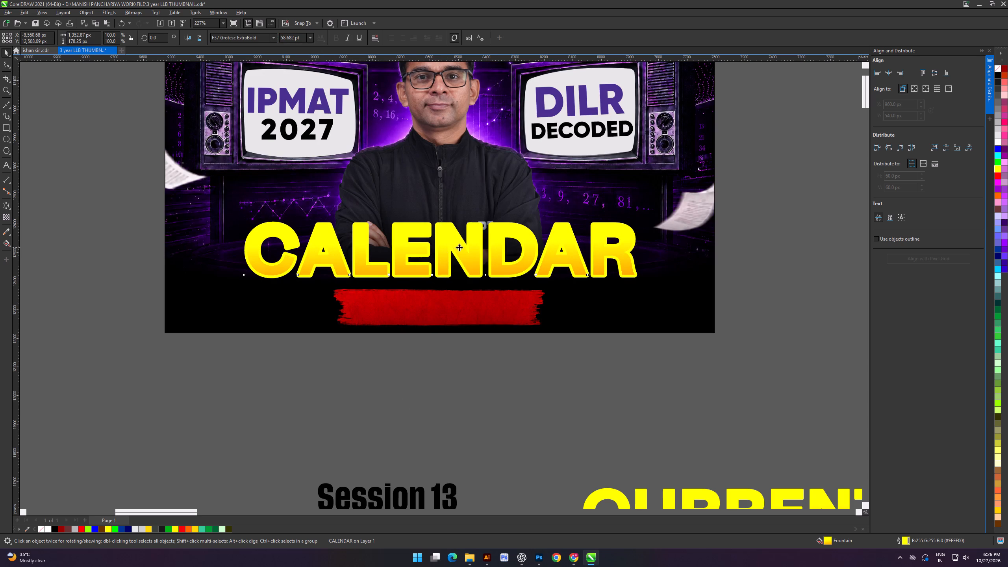
pyautogui.moveTo(459, 247); pyautogui.dragTo(452, 250)
# Set the CALENDAR text's yellow outline width to 8 px.
pyautogui.press('F12')
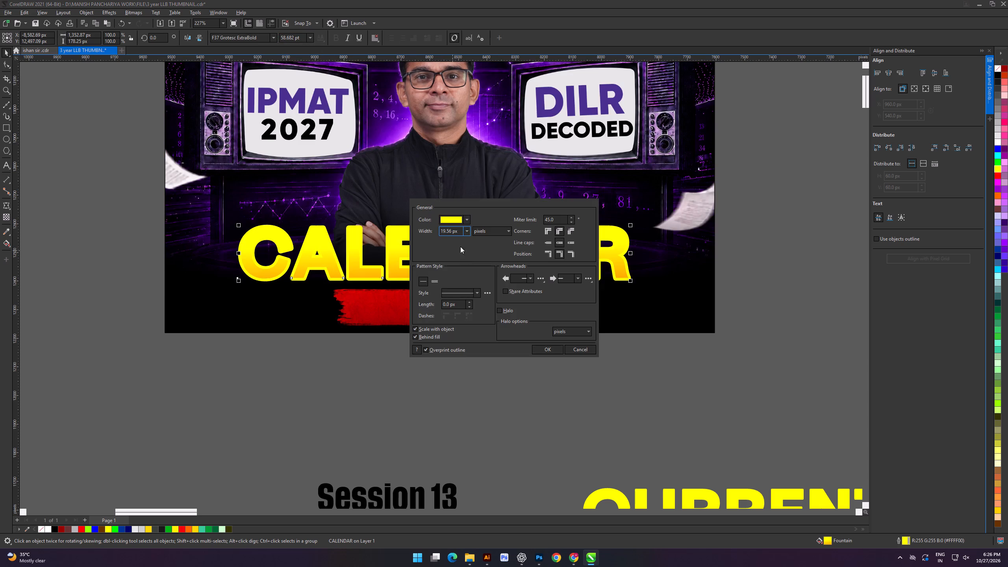
pyautogui.click(466, 230)
pyautogui.click(450, 276)
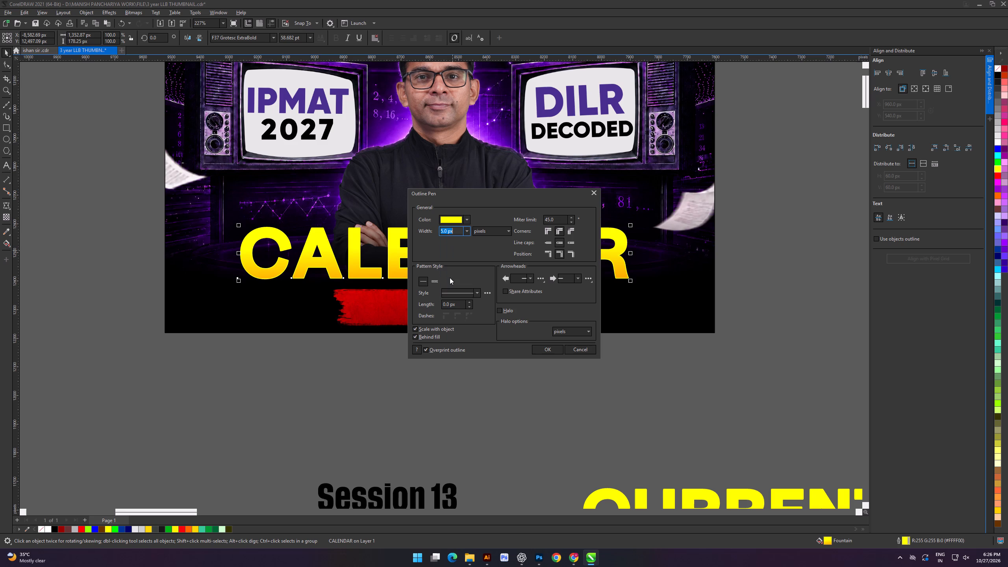
pyautogui.click(468, 227)
pyautogui.click(447, 283)
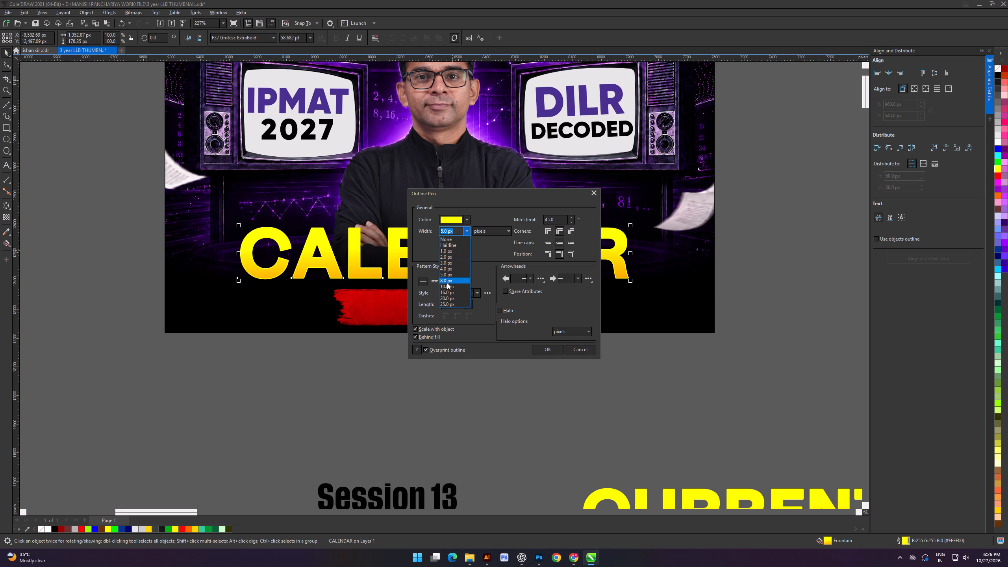
pyautogui.click(545, 349)
pyautogui.moveTo(498, 416); pyautogui.dragTo(498, 406)
# Move the CALENDAR text about 19 px right and 8 px down, closer to the red strip.
pyautogui.scroll(-3, 471, 324)
pyautogui.moveTo(496, 285); pyautogui.dragTo(500, 286)
# Apply the Plastic texture effect to the CALENDAR text with highlight 27, depth 28 and smoothness 15.
pyautogui.scroll(2, 500, 286)
pyautogui.click(76, 14)
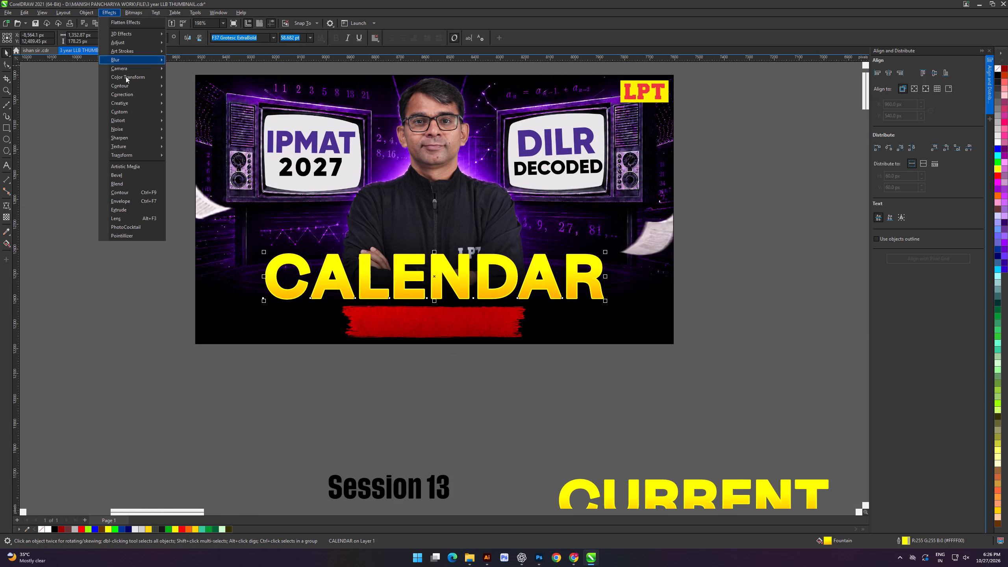
pyautogui.click(187, 169)
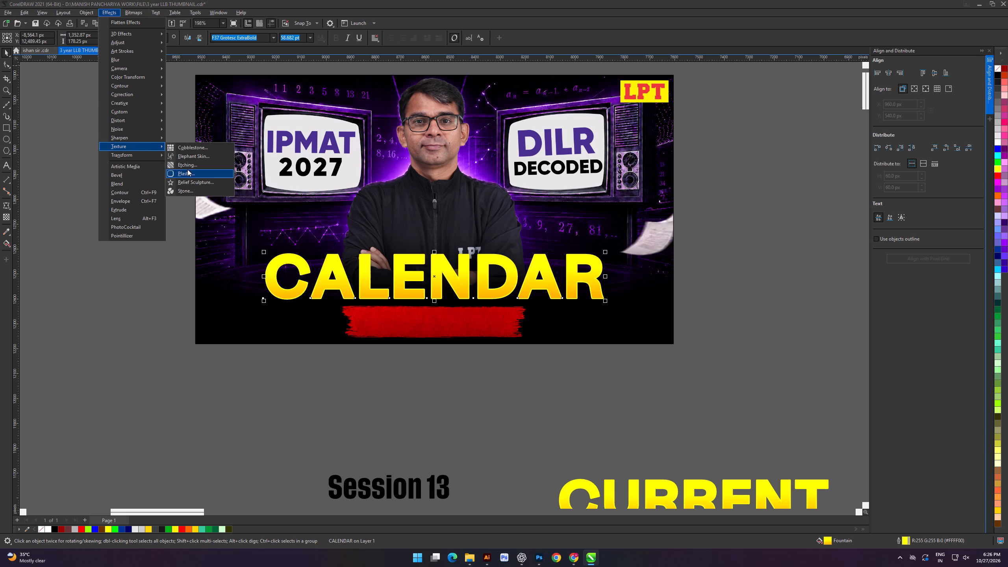
pyautogui.click(491, 254)
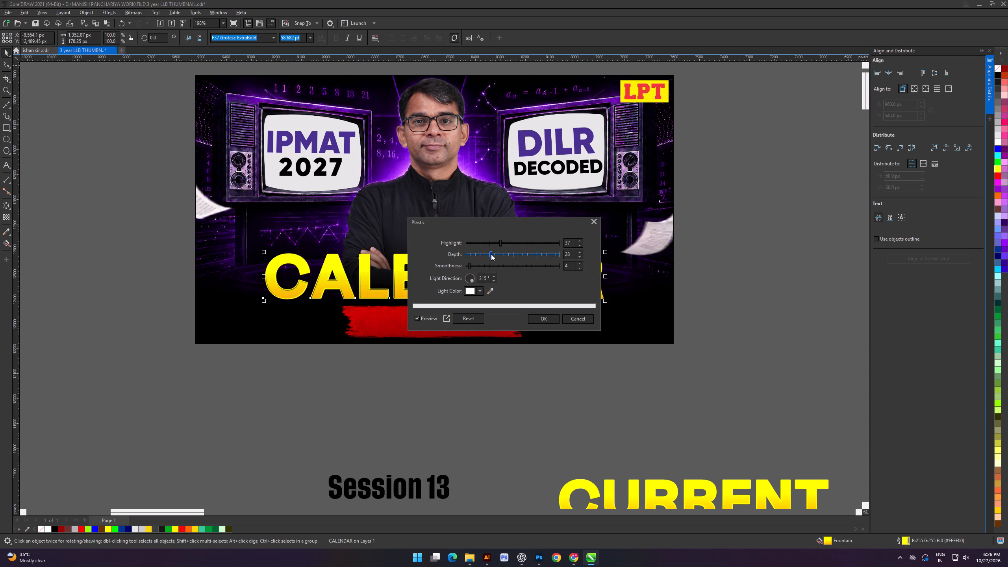
pyautogui.click(474, 263)
pyautogui.click(480, 263)
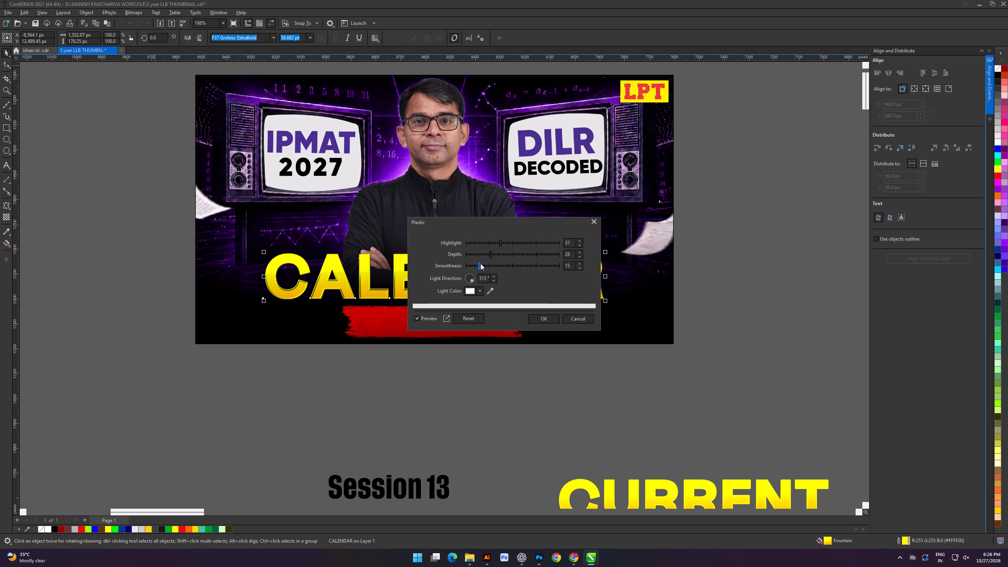
pyautogui.click(491, 244)
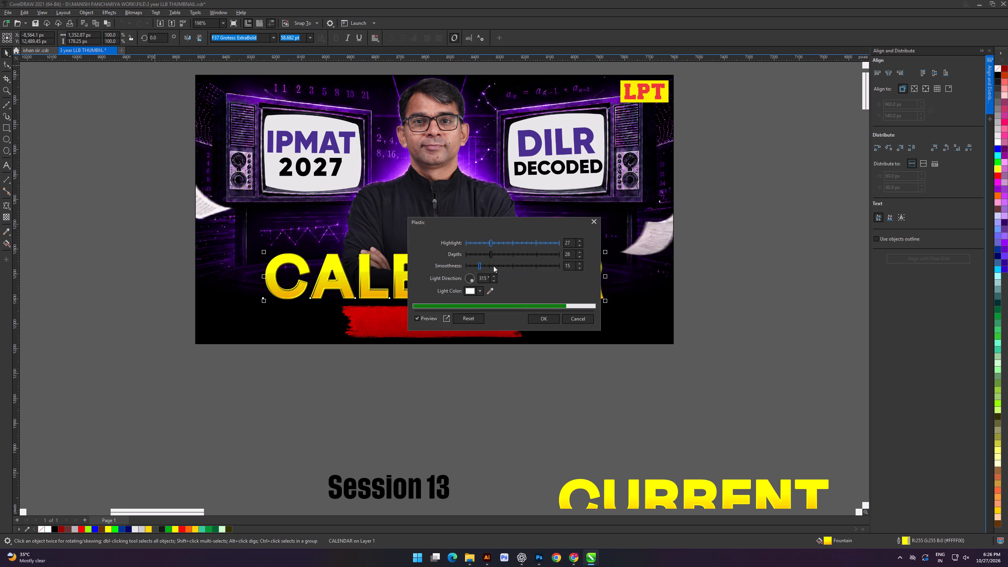
pyautogui.click(536, 313)
pyautogui.click(538, 317)
pyautogui.click(467, 379)
pyautogui.scroll(-4, 440, 356)
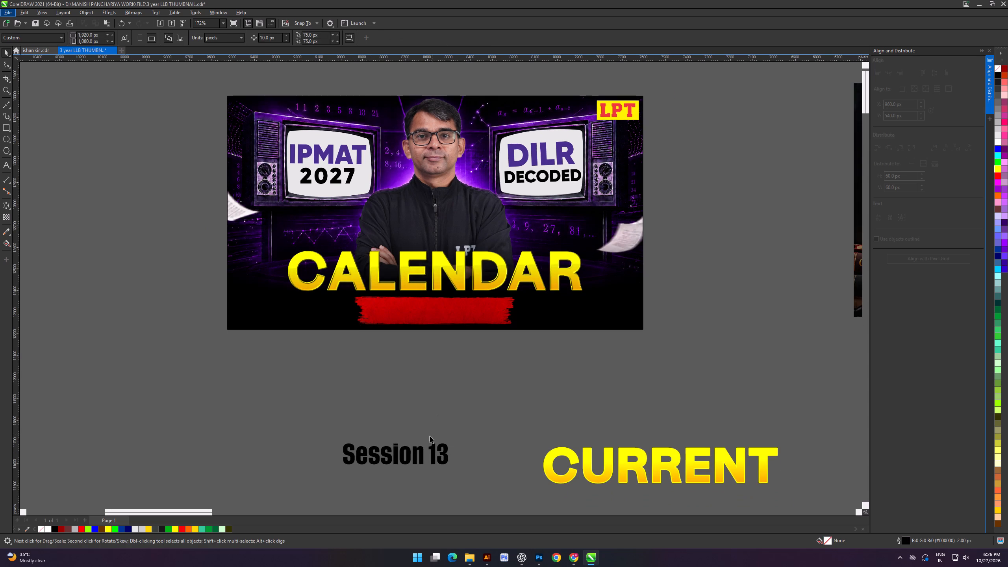
# Move the Session 13 text to just below the thumbnail and change it to uppercase.
pyautogui.moveTo(420, 454); pyautogui.dragTo(465, 361)
pyautogui.doubleClick(465, 361)
pyautogui.hotkey('ctrl', 'a')
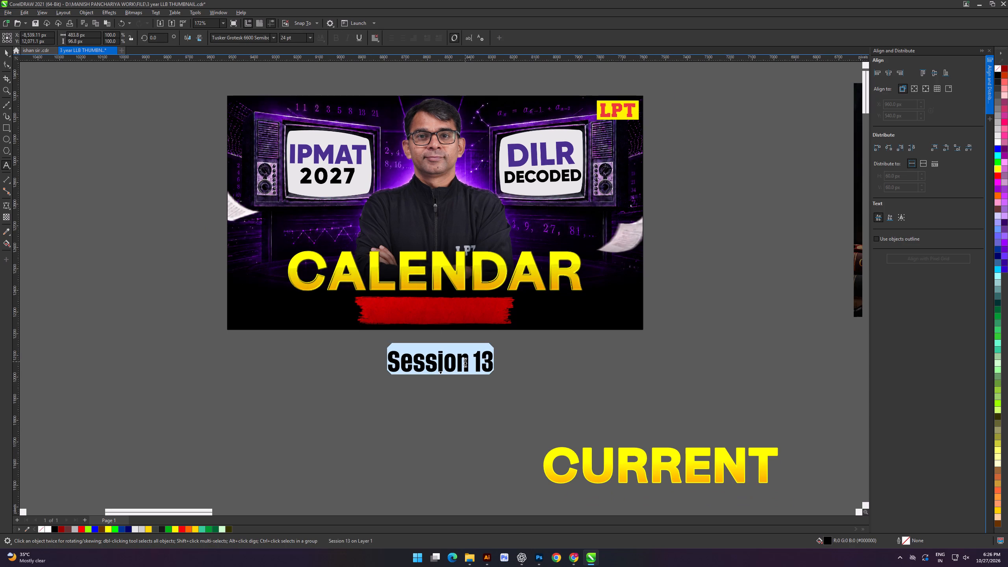
pyautogui.hotkey('shift', 'F3')
pyautogui.click(488, 270)
pyautogui.click(503, 304)
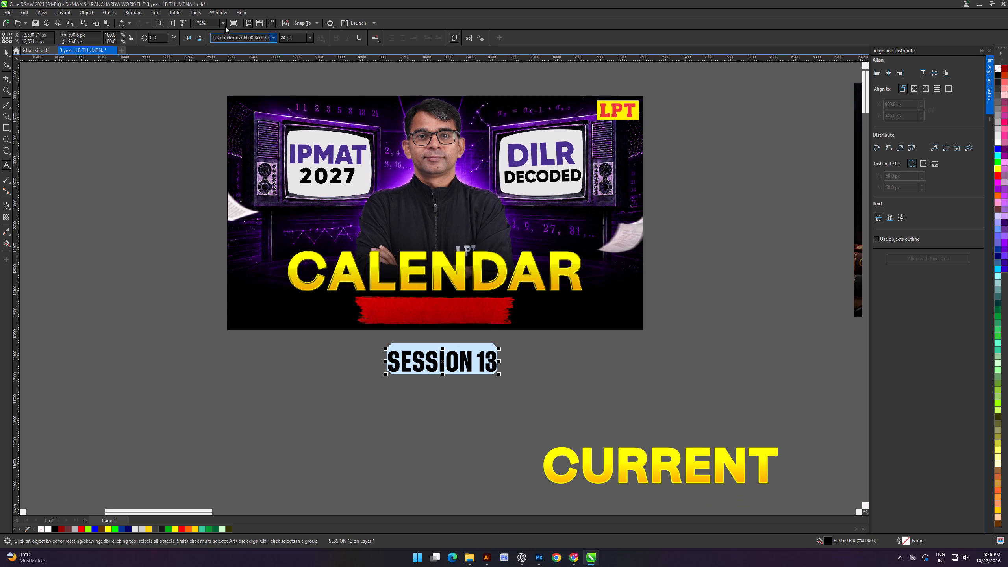
# Set the SESSION 13 text's font to Outfit Black and fill it white.
pyautogui.click(272, 35)
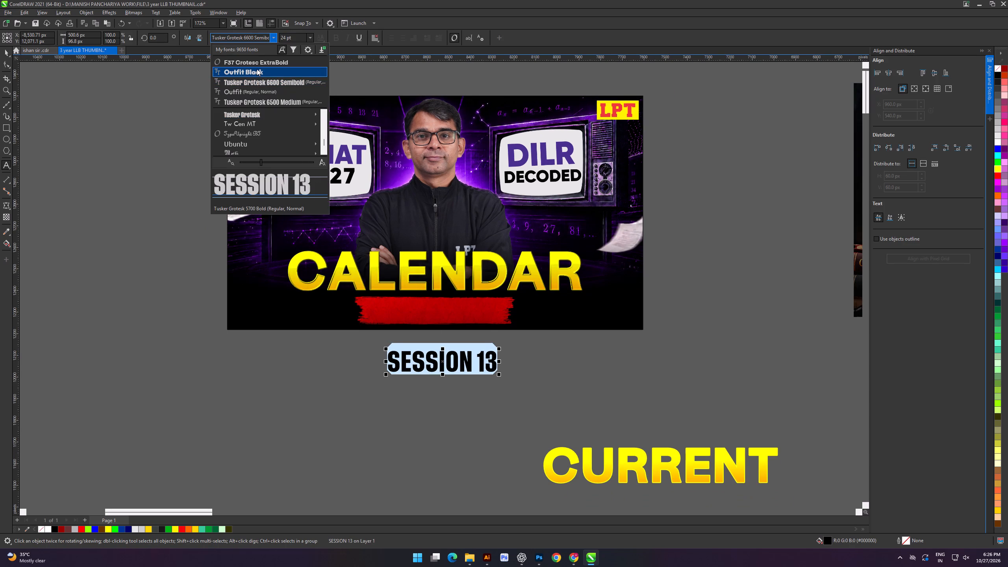
pyautogui.click(257, 69)
pyautogui.click(7, 49)
pyautogui.click(122, 268)
pyautogui.scroll(-4, 431, 298)
pyautogui.keyDown('shift'); pyautogui.scroll(1, 437, 308); pyautogui.keyUp('shift')
pyautogui.scroll(8, 469, 328)
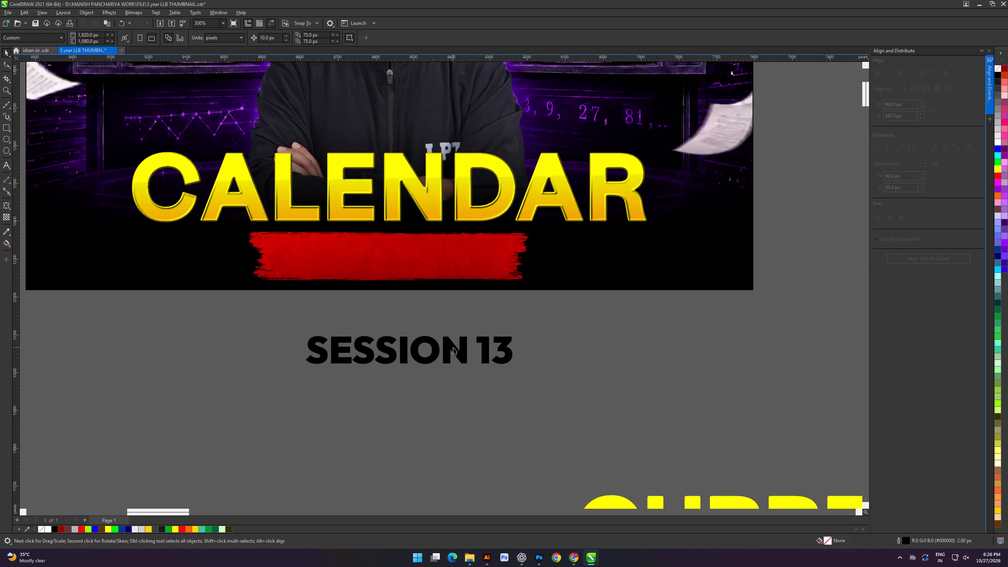
pyautogui.click(453, 347)
pyautogui.click(999, 143)
pyautogui.click(541, 345)
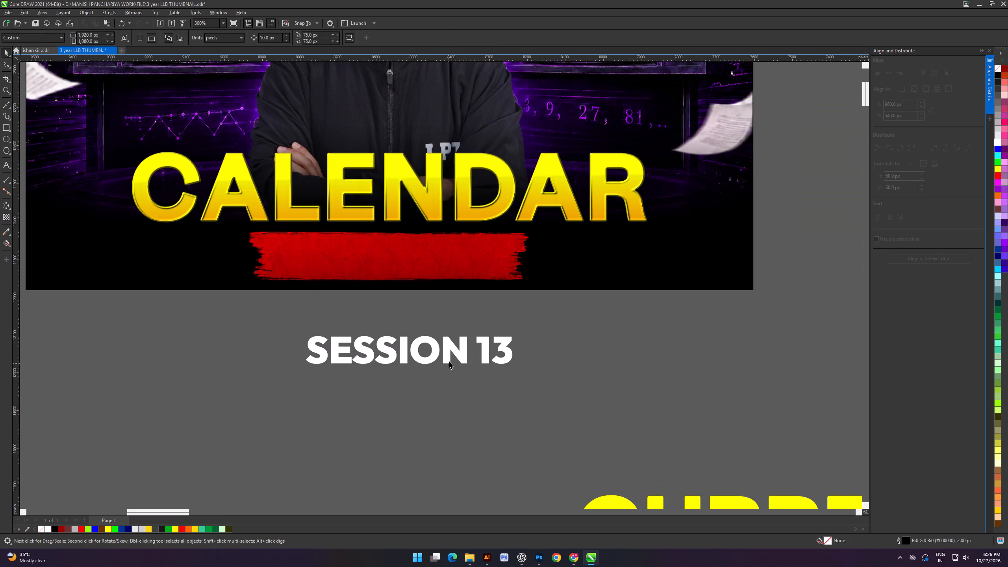
# Place the SESSION 13 text centred on the red strip and bring it to the front.
pyautogui.moveTo(453, 350); pyautogui.dragTo(437, 258)
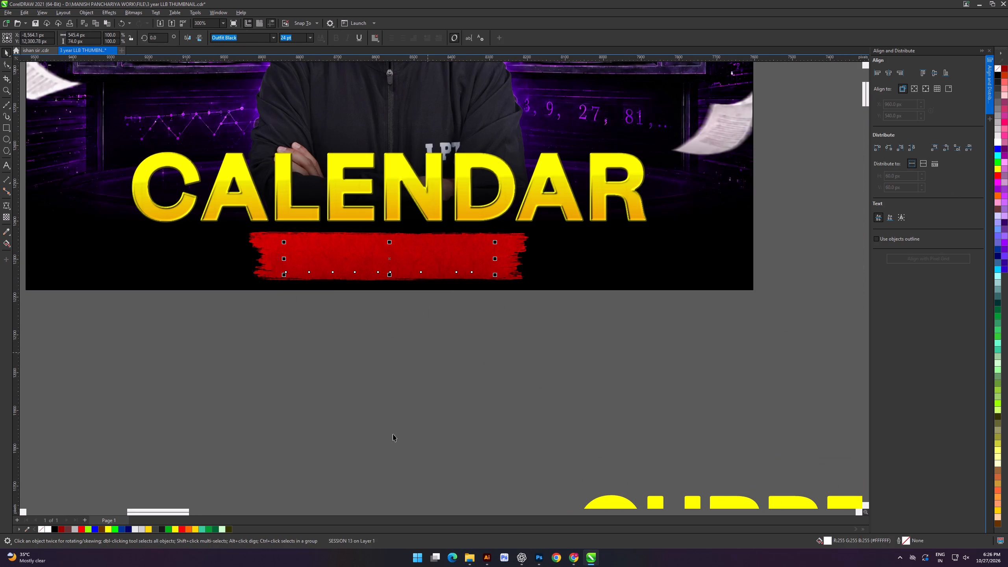
pyautogui.moveTo(394, 441); pyautogui.dragTo(400, 435)
pyautogui.moveTo(187, 348); pyautogui.dragTo(593, 211)
pyautogui.hotkey('shift', 'pageup')
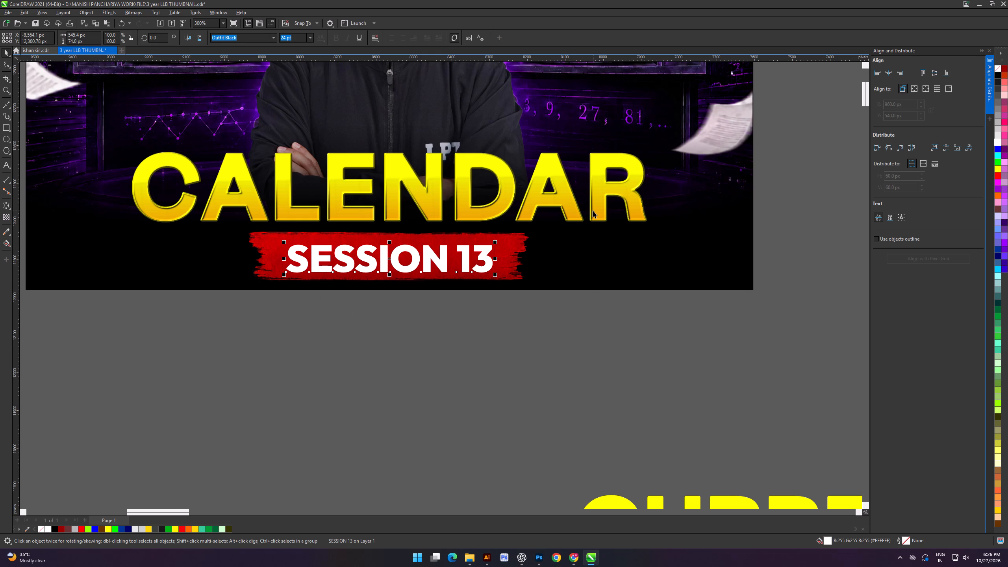
pyautogui.click(438, 296)
pyautogui.scroll(4, 394, 246)
pyautogui.click(397, 251)
pyautogui.scroll(-3, 400, 307)
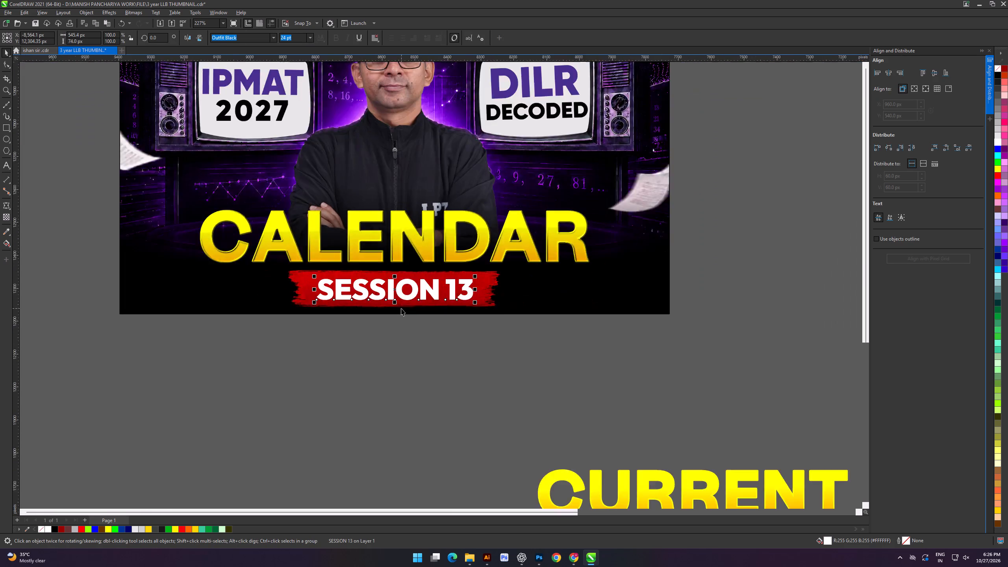
pyautogui.scroll(-14, 401, 308)
pyautogui.keyDown('shift'); pyautogui.scroll(5, 377, 348); pyautogui.keyUp('shift')
pyautogui.moveTo(377, 347); pyautogui.dragTo(382, 332)
pyautogui.scroll(6, 422, 306)
# PowerClip the CALENDAR text, the SESSION 13 text and the red strip into the thumbnail's frame.
pyautogui.moveTo(256, 384); pyautogui.dragTo(551, 276)
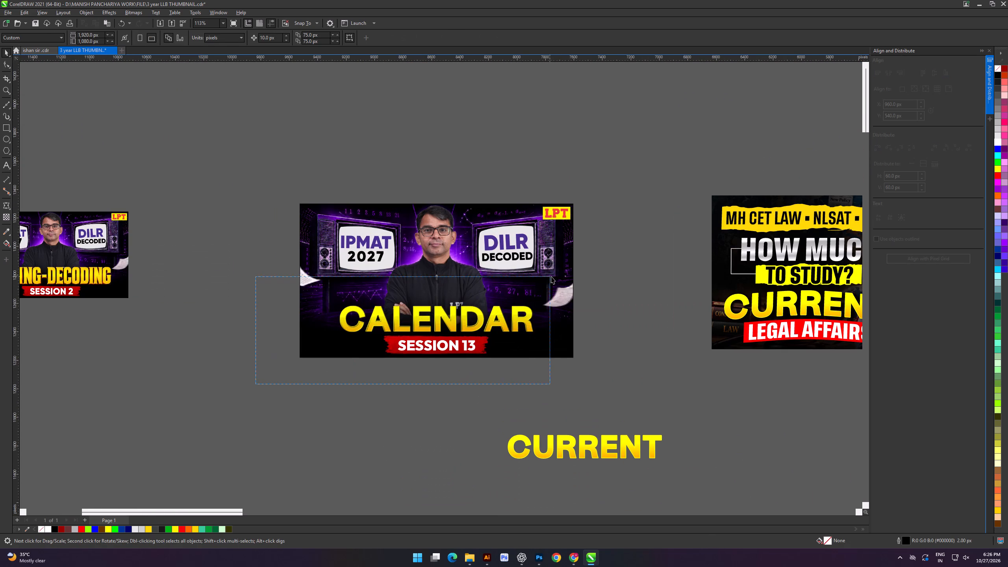
pyautogui.moveTo(551, 276); pyautogui.dragTo(584, 282)
pyautogui.scroll(4, 488, 306)
pyautogui.press('d')
pyautogui.click(484, 265)
pyautogui.moveTo(454, 425); pyautogui.dragTo(456, 413)
pyautogui.scroll(-3, 435, 321)
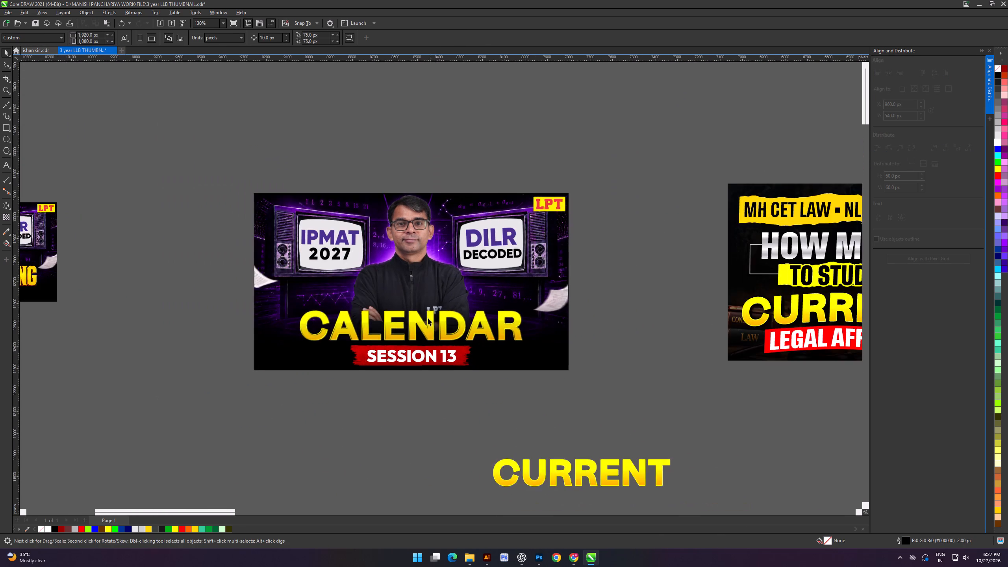
pyautogui.scroll(4, 418, 324)
pyautogui.click(418, 322)
pyautogui.click(263, 331)
pyautogui.scroll(-5, 335, 380)
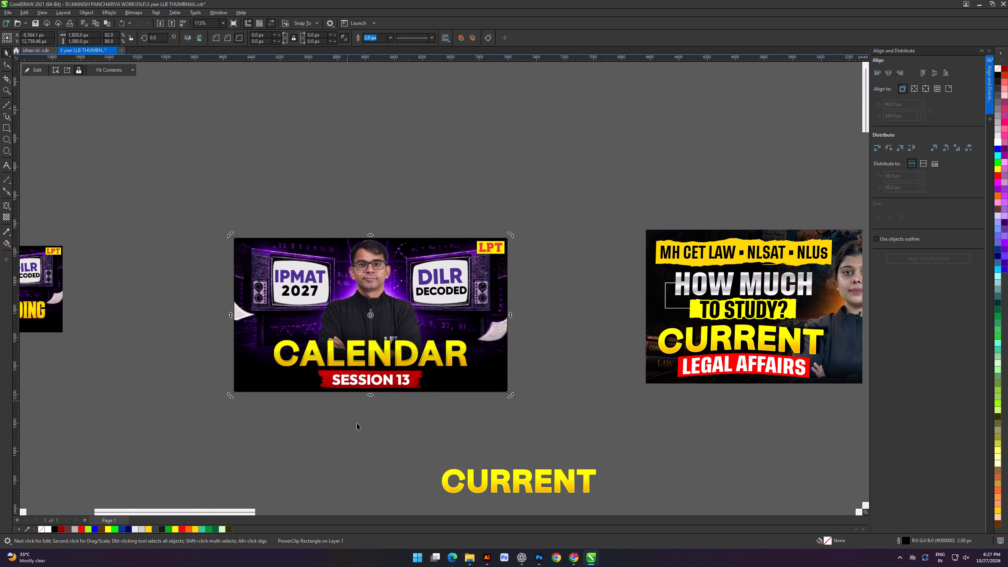
pyautogui.keyDown('alt'); pyautogui.click(364, 440); pyautogui.keyUp('alt')
# Inside the thumbnail's PowerClip, duplicate the CALENDAR text, fill the copy red and remove its outline.
pyautogui.scroll(4, 299, 394)
pyautogui.scroll(-6, 318, 388)
pyautogui.keyDown('shift'); pyautogui.scroll(4, 126, 318); pyautogui.keyUp('shift')
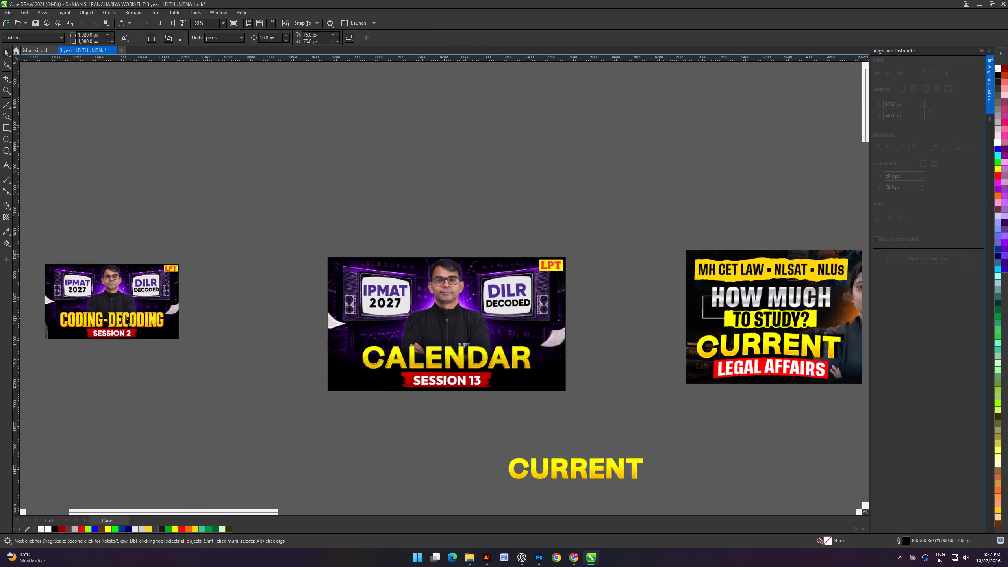
pyautogui.keyDown('shift'); pyautogui.scroll(7, 126, 318); pyautogui.keyUp('shift')
pyautogui.scroll(-7, 121, 318)
pyautogui.scroll(10, 451, 375)
pyautogui.click(406, 321)
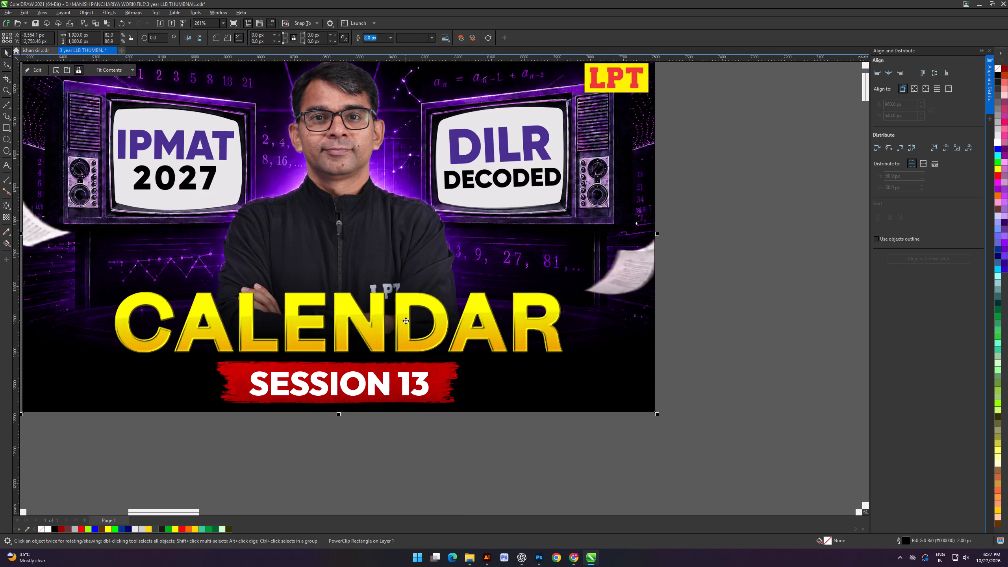
pyautogui.scroll(-3, 402, 321)
pyautogui.tripleClick(403, 321)
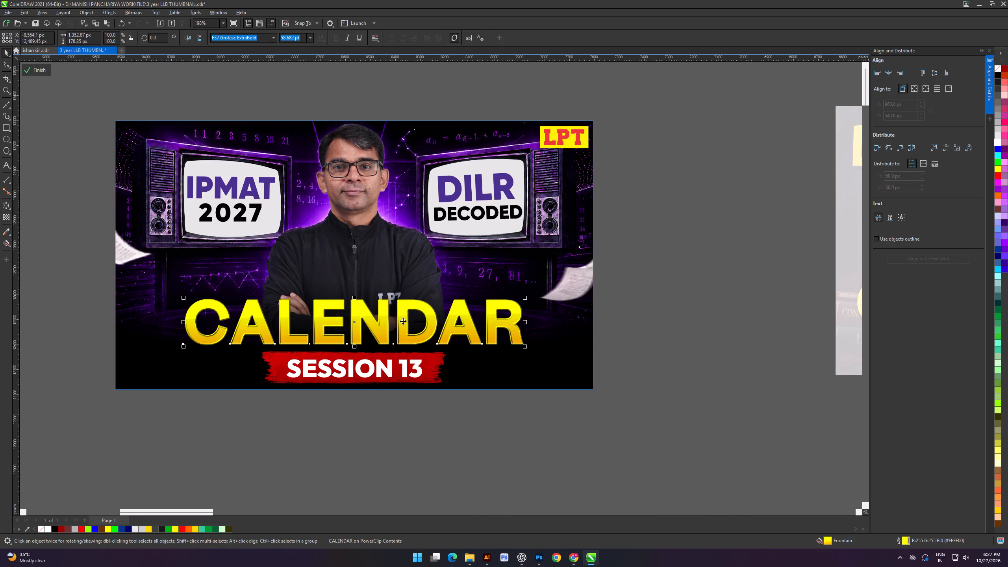
pyautogui.hotkey('ctrl', 'd')
pyautogui.click(999, 176)
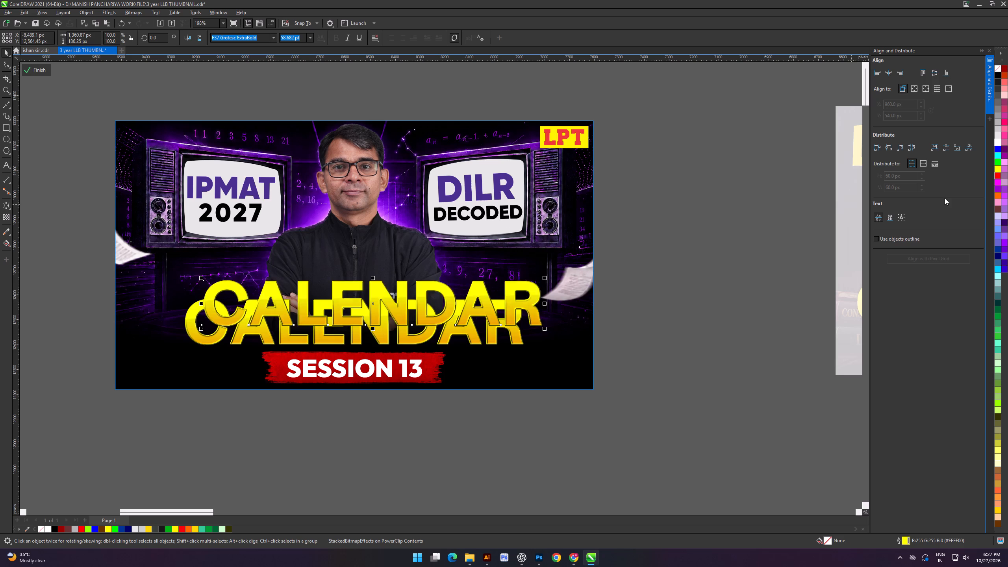
pyautogui.click(306, 439)
pyautogui.keyDown('shift'); pyautogui.scroll(8, 335, 366); pyautogui.keyUp('shift')
pyautogui.click(390, 304)
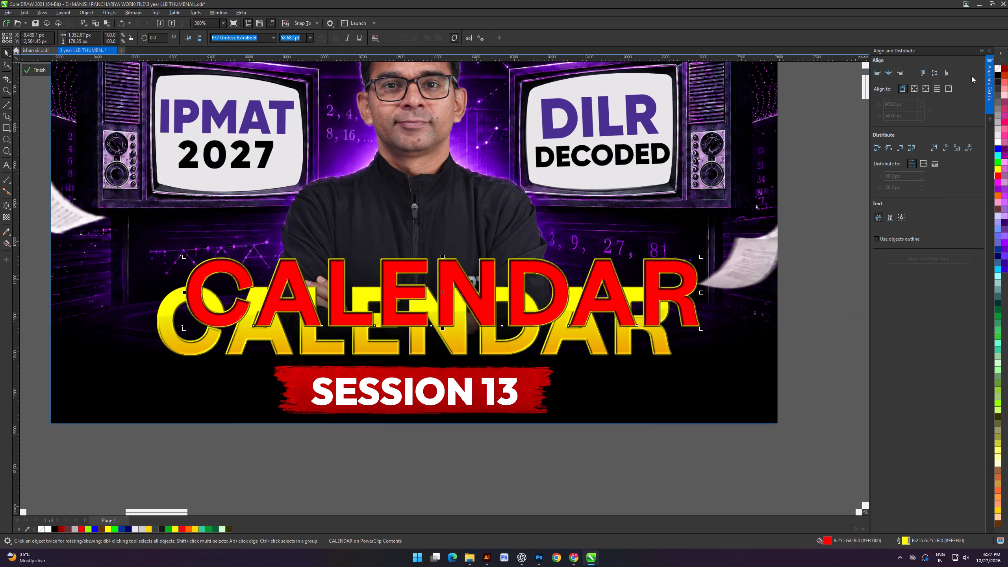
pyautogui.rightClick(995, 69)
pyautogui.click(982, 74)
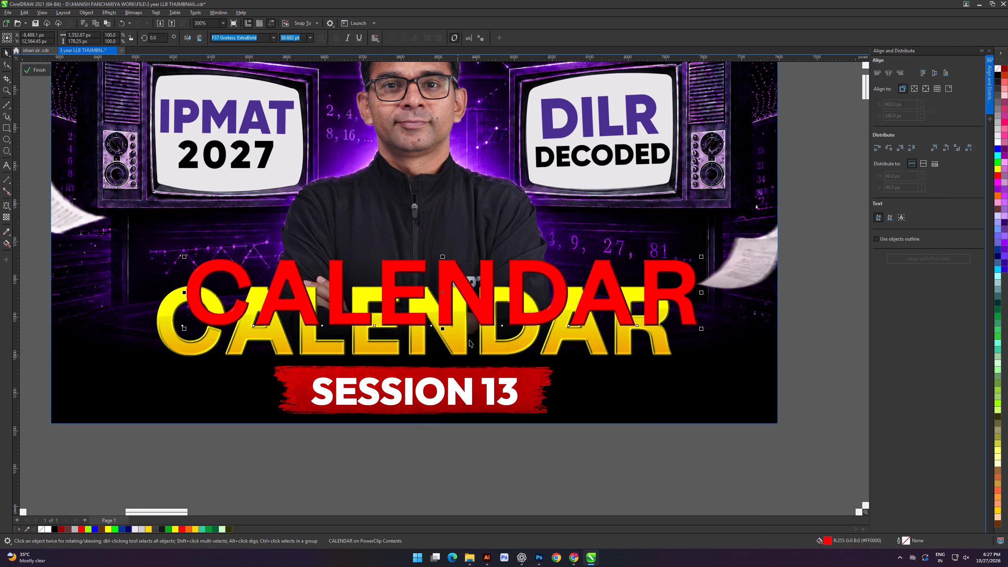
# Place the red CALENDAR copy behind the yellow text, about 10 px right and 9 px down, and finish the PowerClip edit.
pyautogui.scroll(4, 524, 285)
pyautogui.moveTo(469, 316); pyautogui.dragTo(436, 368)
pyautogui.scroll(3, 422, 365)
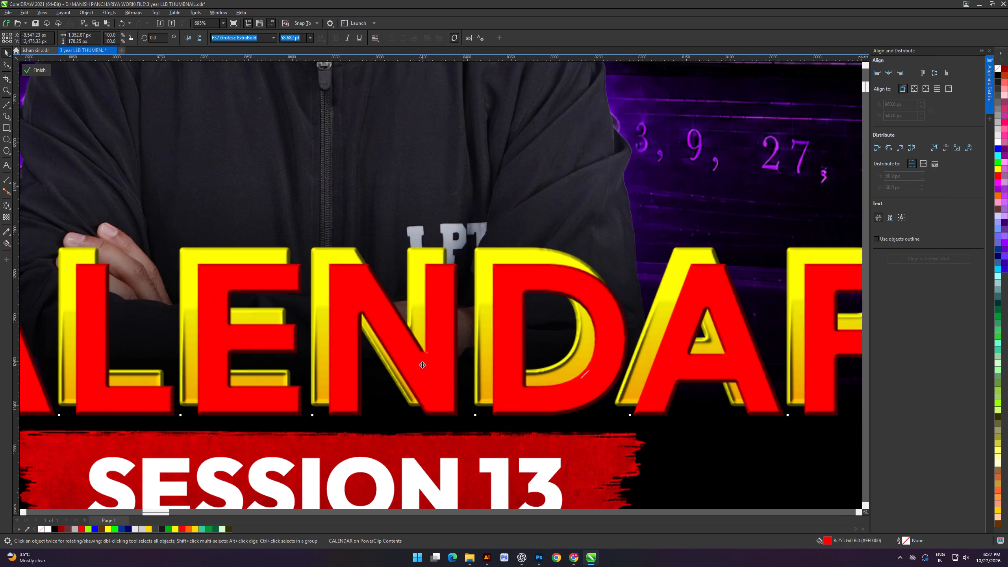
pyautogui.moveTo(437, 371); pyautogui.dragTo(431, 366)
pyautogui.hotkey('ctrl', 'pagedown')
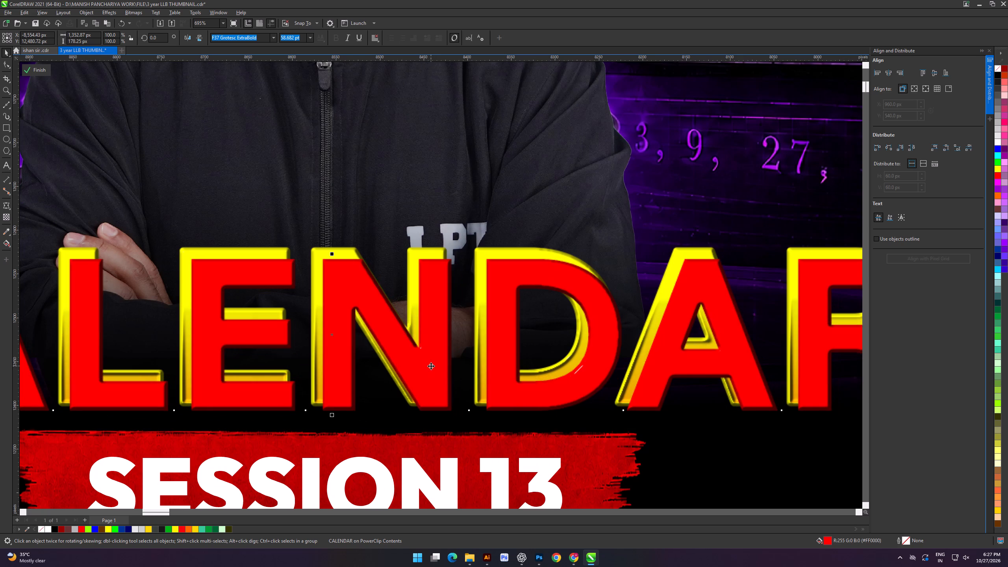
pyautogui.scroll(-8, 478, 354)
pyautogui.scroll(1, 529, 353)
pyautogui.scroll(-4, 528, 361)
pyautogui.click(376, 473)
pyautogui.keyDown('shift'); pyautogui.scroll(3, 374, 413); pyautogui.keyUp('shift')
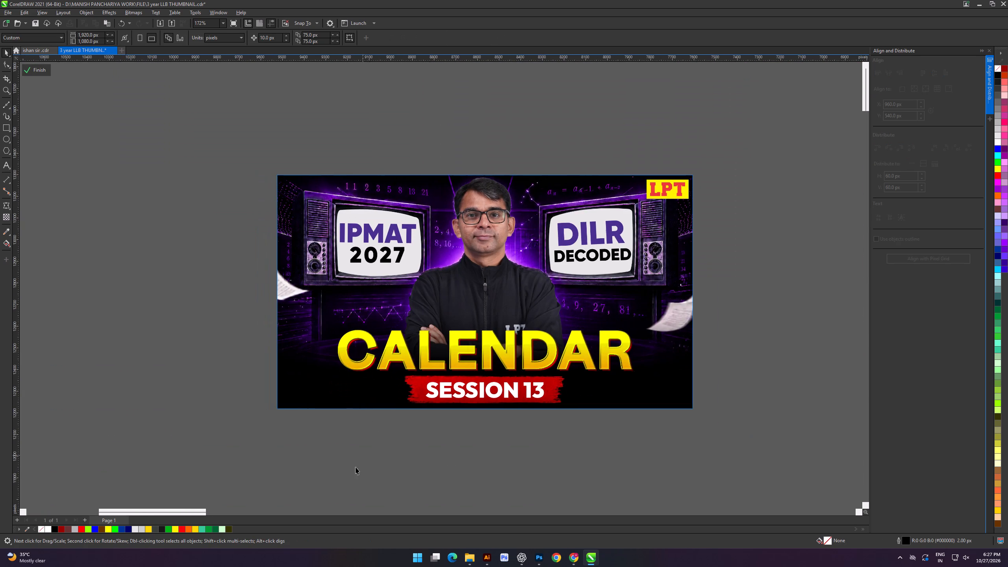
pyautogui.click(350, 471)
pyautogui.keyDown('alt'); pyautogui.scroll(-3, 369, 409); pyautogui.keyUp('alt')
pyautogui.scroll(-3, 397, 391)
pyautogui.click(41, 67)
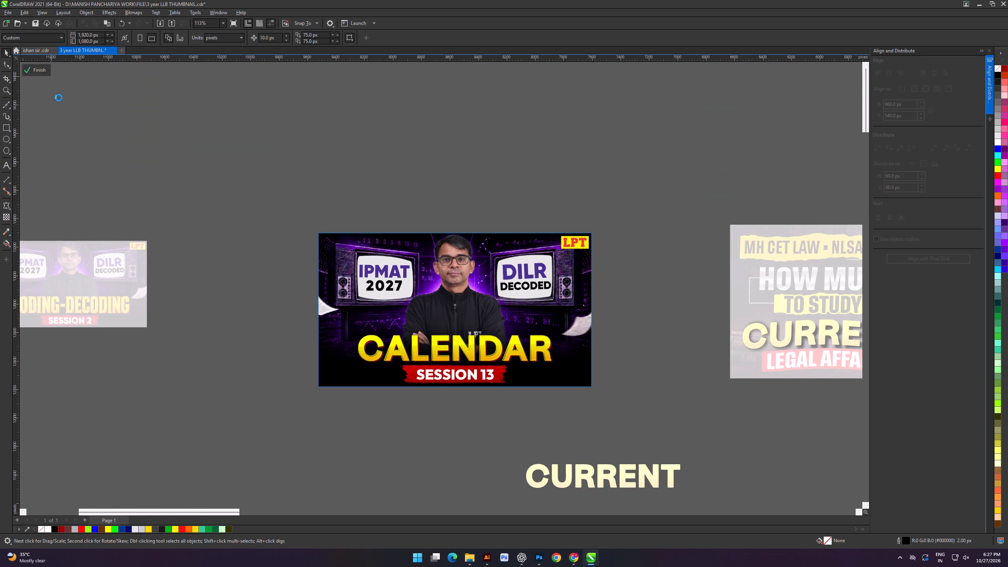
pyautogui.click(161, 184)
# Export the selected Calendar Session 13 thumbnail as a PNG to Downloads, with d added to the file name.
pyautogui.keyDown('alt'); pyautogui.scroll(-2, 369, 339); pyautogui.keyUp('alt')
pyautogui.moveTo(372, 419); pyautogui.dragTo(374, 409)
pyautogui.scroll(2, 410, 263)
pyautogui.moveTo(226, 170); pyautogui.dragTo(704, 382)
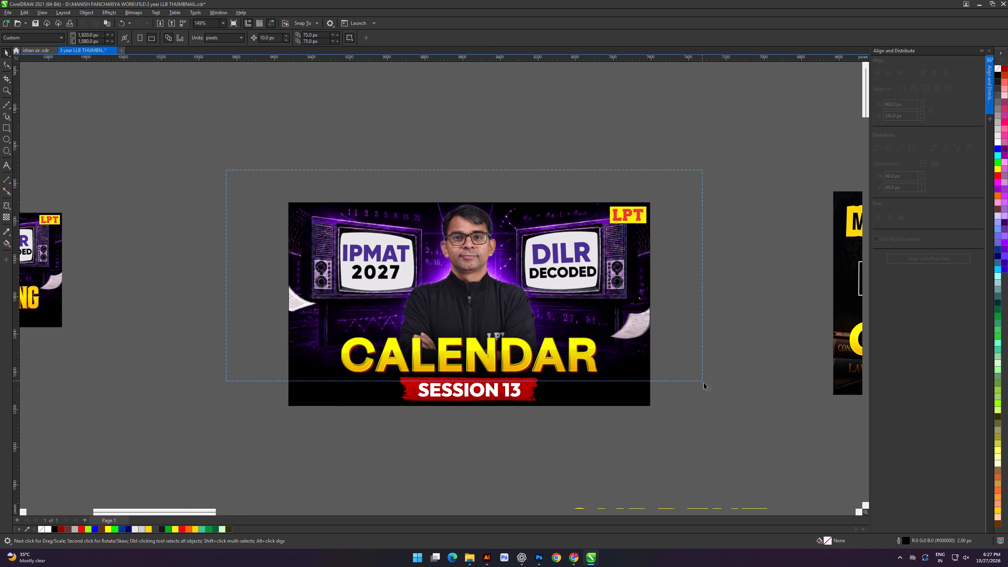
pyautogui.moveTo(704, 382); pyautogui.dragTo(690, 448)
pyautogui.hotkey('ctrl', 'e')
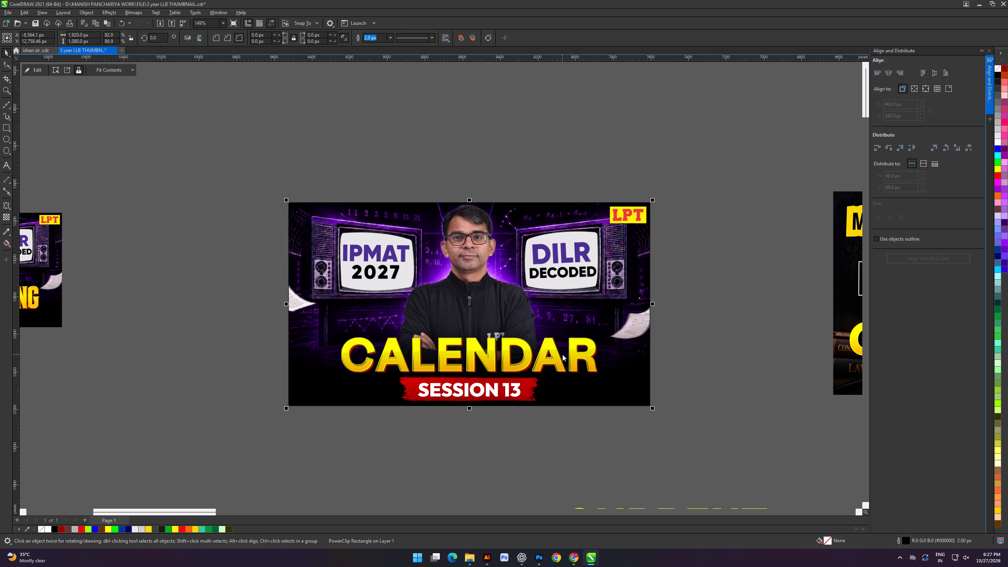
pyautogui.click(283, 276)
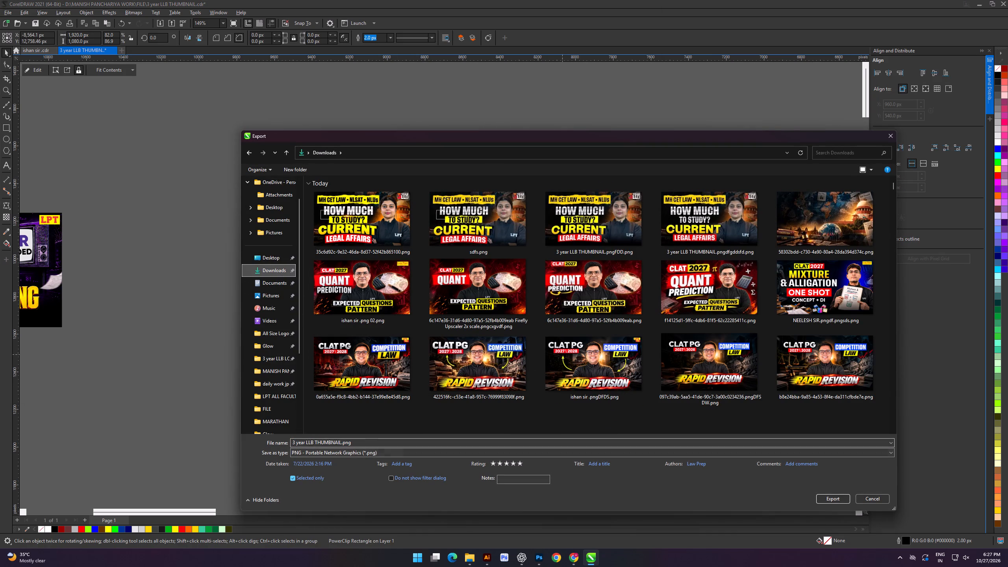
pyautogui.click(400, 443)
pyautogui.click(409, 443)
pyautogui.press('d')
pyautogui.press('Return')
pyautogui.press('Return')
pyautogui.click(406, 447)
# Copy the Calendar Session 13 thumbnail to about 1,336 px directly above the original.
pyautogui.keyDown('alt'); pyautogui.scroll(-4, 438, 394); pyautogui.keyUp('alt')
pyautogui.click(404, 448)
pyautogui.scroll(-6, 485, 385)
pyautogui.moveTo(371, 274); pyautogui.dragTo(646, 432)
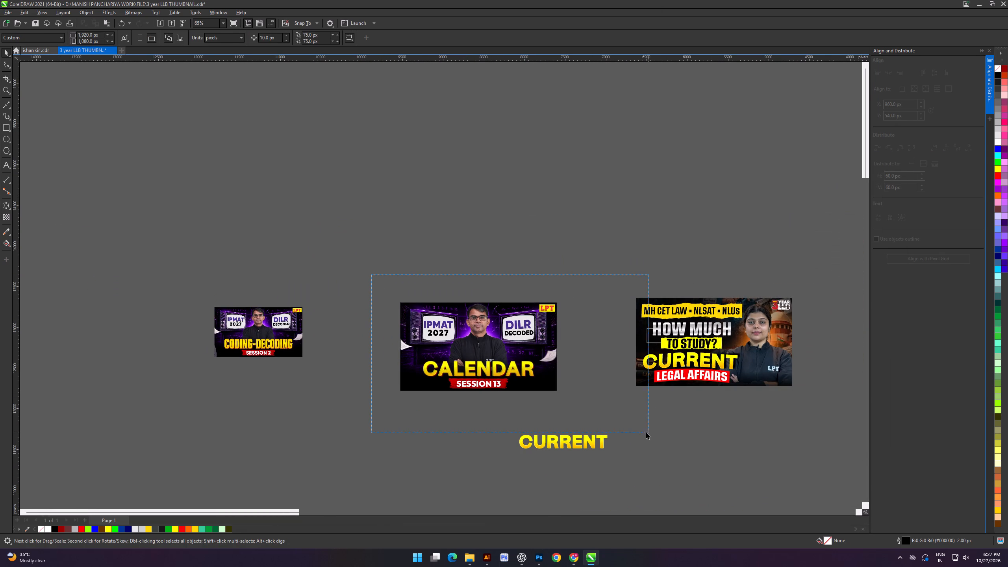
pyautogui.moveTo(646, 432); pyautogui.dragTo(623, 419)
pyautogui.keyDown('alt'); pyautogui.scroll(7, 472, 428); pyautogui.keyUp('alt')
pyautogui.moveTo(529, 431); pyautogui.dragTo(532, 323, button='right')
pyautogui.click(554, 337)
pyautogui.click(408, 248)
pyautogui.keyDown('alt'); pyautogui.scroll(3, 440, 252); pyautogui.keyUp('alt')
pyautogui.click(440, 224)
pyautogui.scroll(4, 486, 297)
# Switch to the LPT Design Sheet in Chrome and copy the topic word Selections from the Session 14 entry.
pyautogui.hotkey('alt', 'Tab')
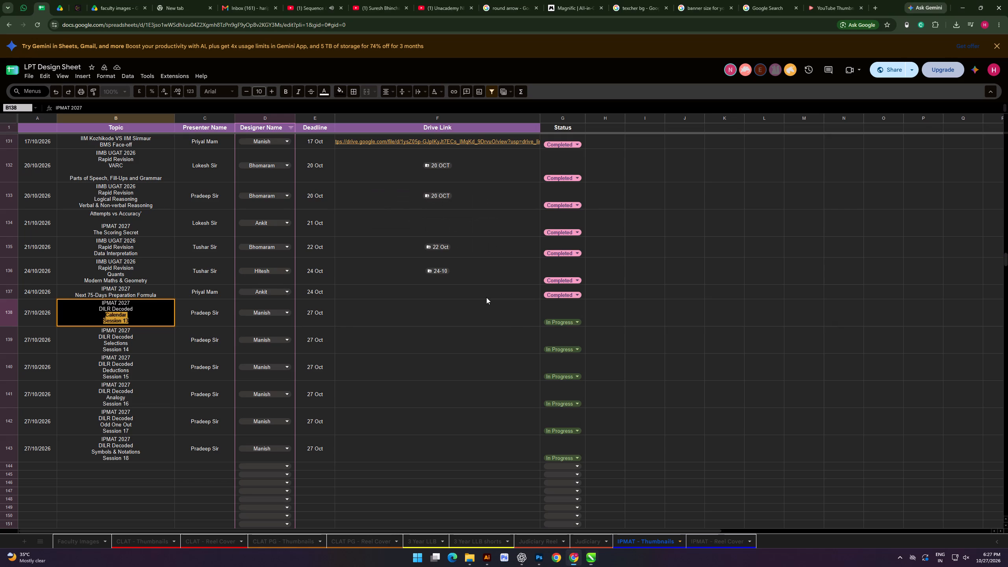
pyautogui.hotkey('alt', 'Tab')
pyautogui.hotkey('alt', 'Tab')
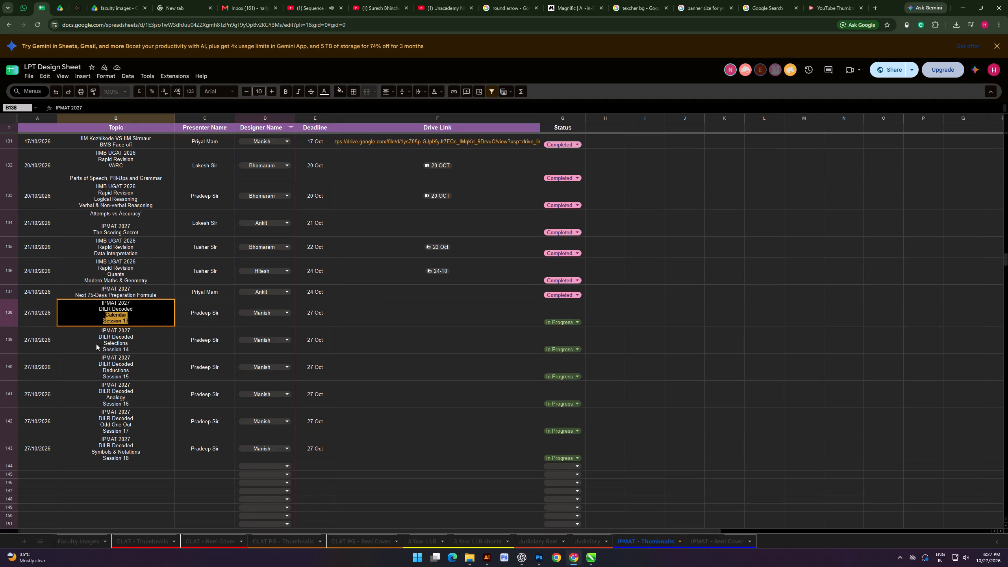
pyautogui.doubleClick(101, 342)
pyautogui.moveTo(101, 341); pyautogui.dragTo(136, 343)
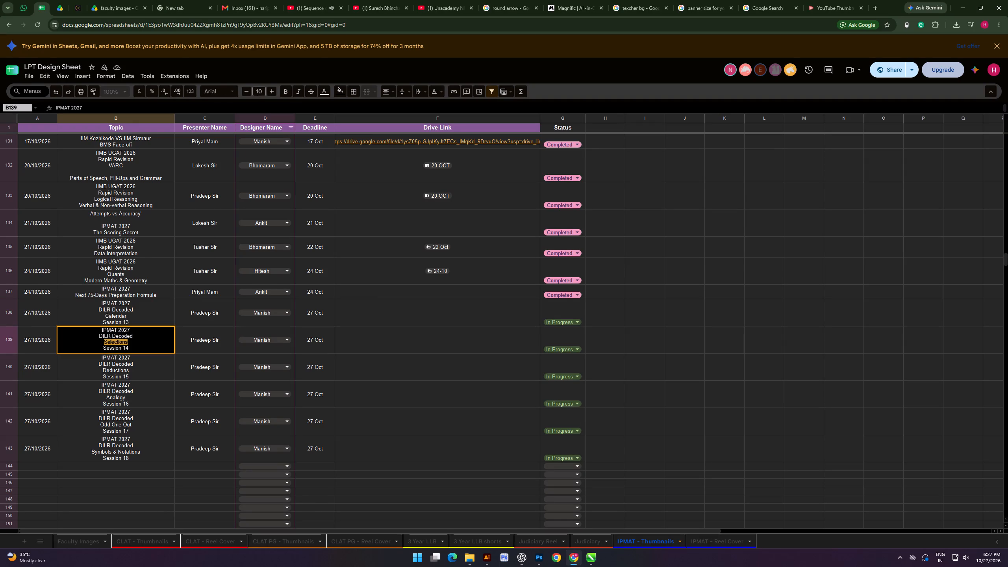
pyautogui.hotkey('ctrl', 'c')
# Back in CorelDRAW, replace the yellow CALENDAR text in the upper thumbnail's PowerClip with the copied word Selections in uppercase.
pyautogui.hotkey('alt', 'Tab')
pyautogui.doubleClick(490, 343)
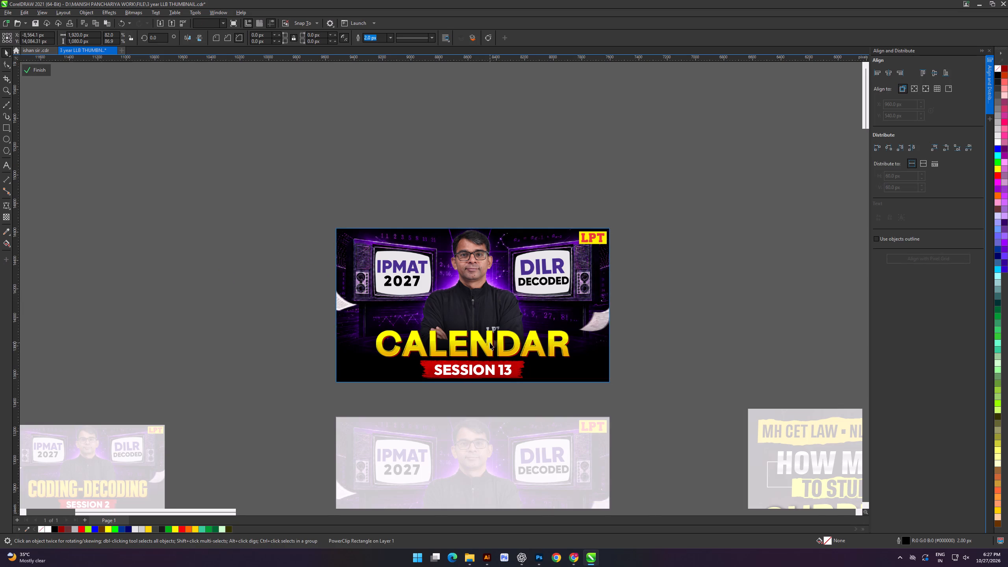
pyautogui.doubleClick(489, 343)
pyautogui.hotkey('ctrl', 'a')
pyautogui.hotkey('ctrl', 'v')
pyautogui.tripleClick(489, 343)
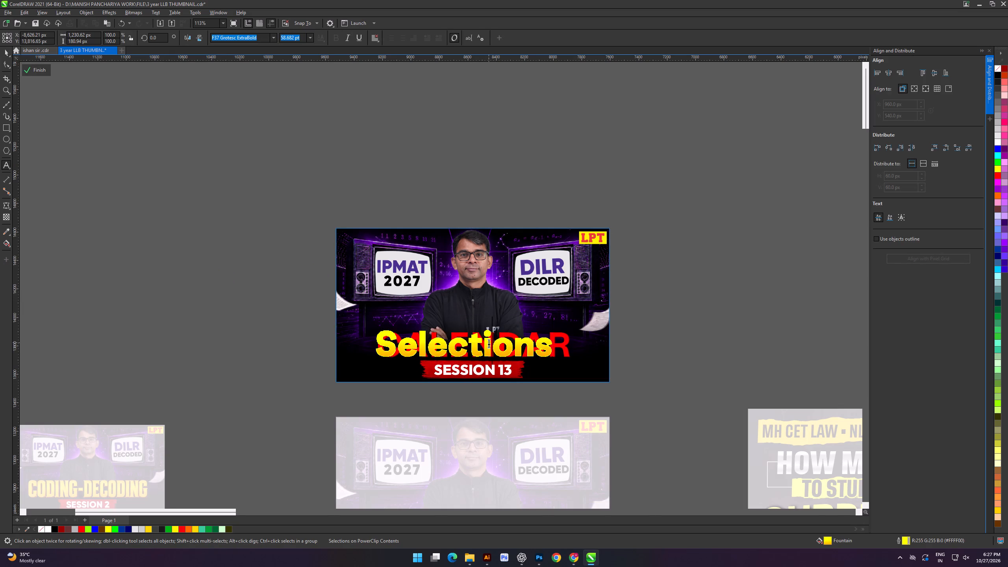
pyautogui.hotkey('shift', 'F3')
pyautogui.click(484, 268)
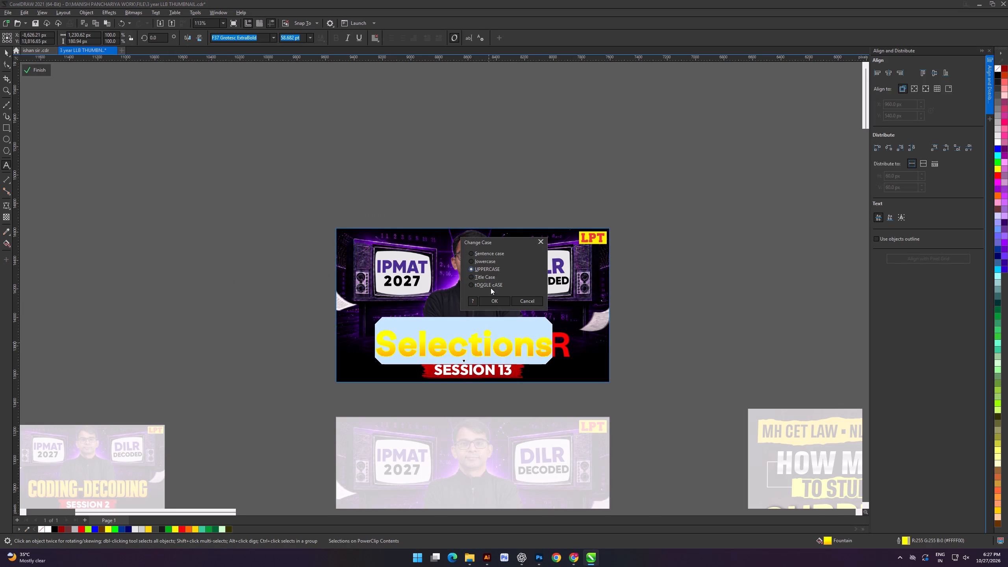
pyautogui.click(498, 302)
pyautogui.click(4, 54)
pyautogui.moveTo(194, 287); pyautogui.dragTo(198, 288)
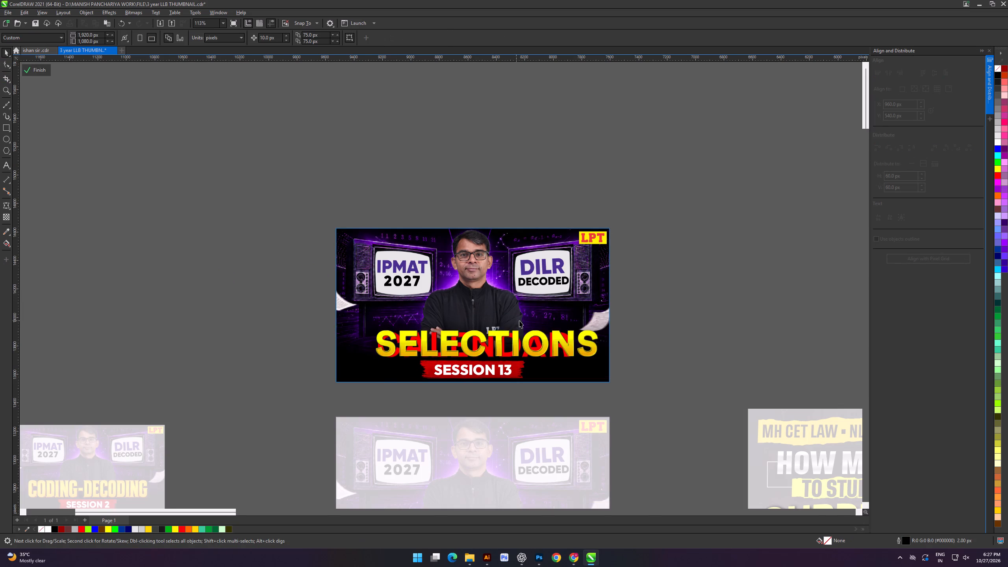
# Send the yellow SELECTIONS text back one level and replace the red CALENDAR copy with Selections in uppercase.
pyautogui.scroll(4, 519, 321)
pyautogui.click(481, 343)
pyautogui.hotkey('ctrl', 'pagedown')
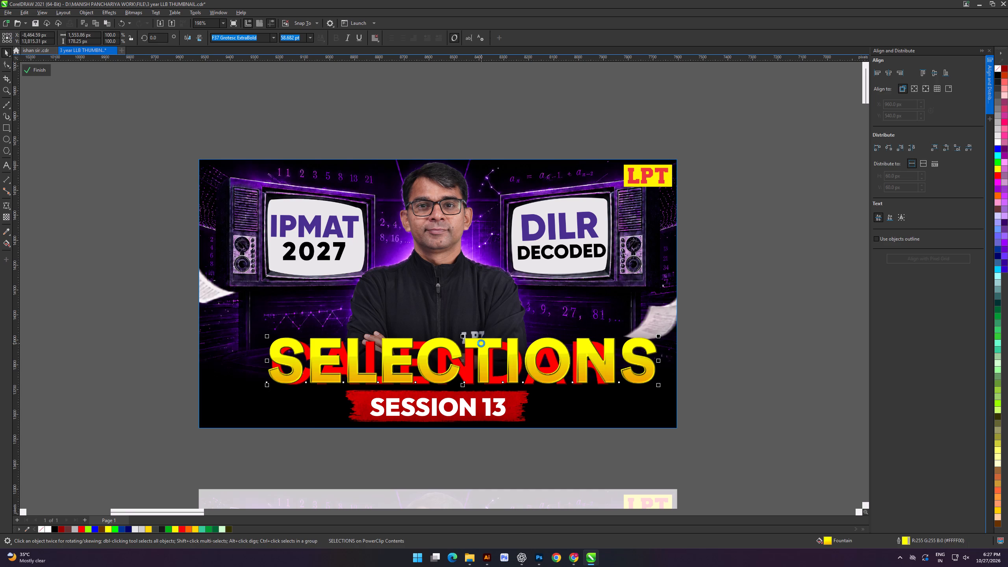
pyautogui.doubleClick(469, 365)
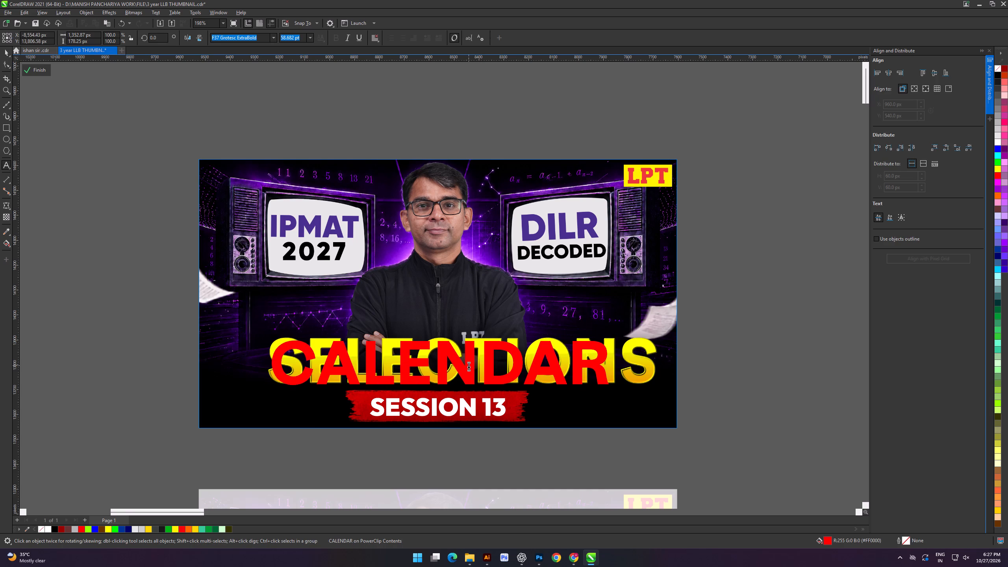
pyautogui.hotkey('ctrl', 'a')
pyautogui.hotkey('ctrl', 'v')
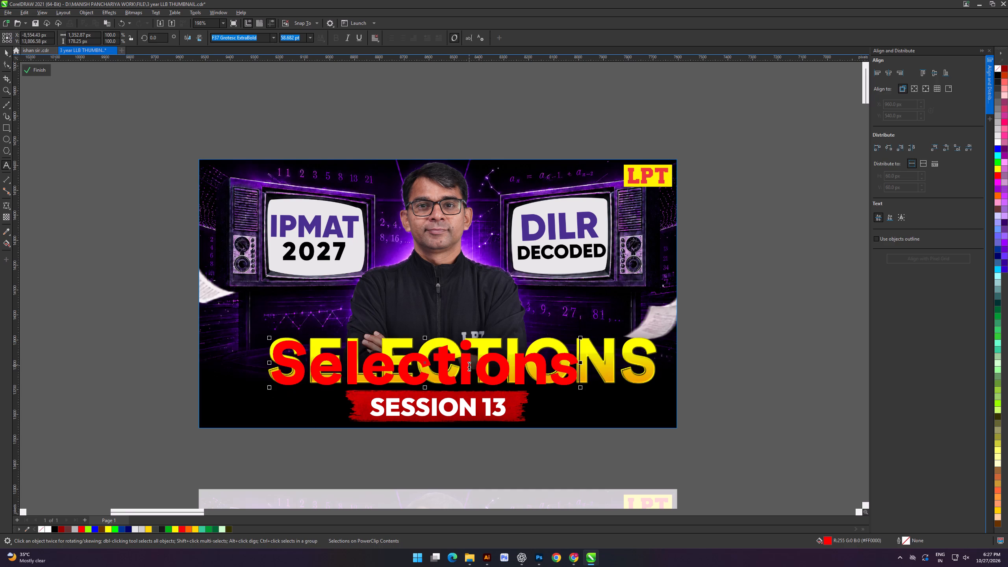
pyautogui.tripleClick(469, 365)
pyautogui.hotkey('shift', 'F3')
pyautogui.click(487, 270)
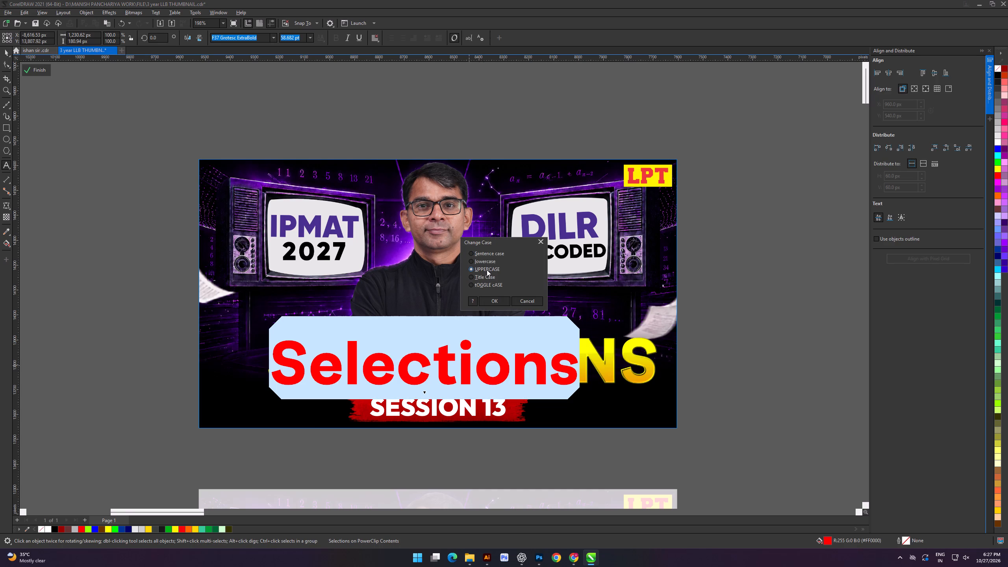
pyautogui.click(498, 301)
pyautogui.click(6, 49)
pyautogui.click(110, 265)
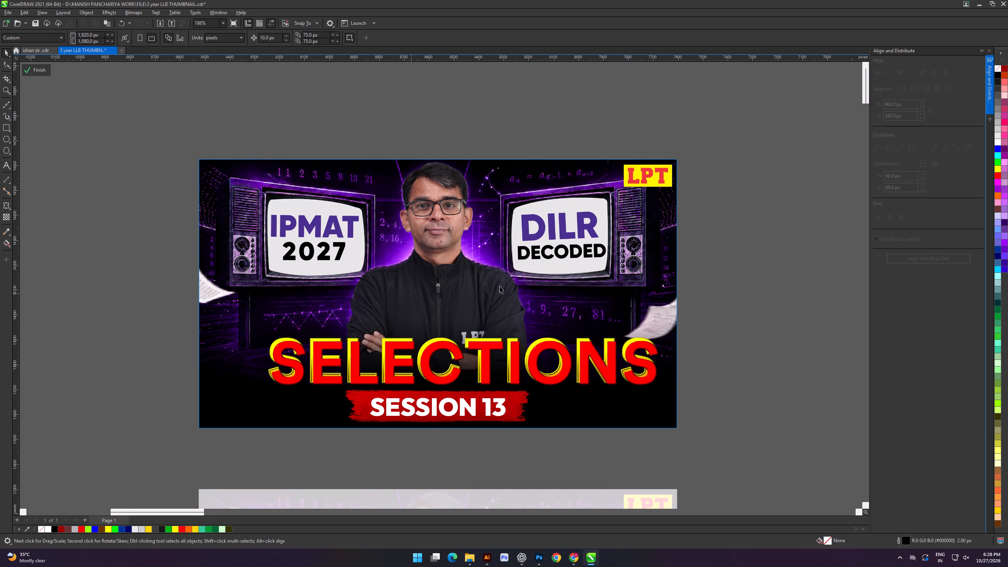
# Send the red SELECTIONS copy back one level, behind the yellow text.
pyautogui.scroll(2, 502, 366)
pyautogui.click(548, 365)
pyautogui.hotkey('ctrl', 'pagedown')
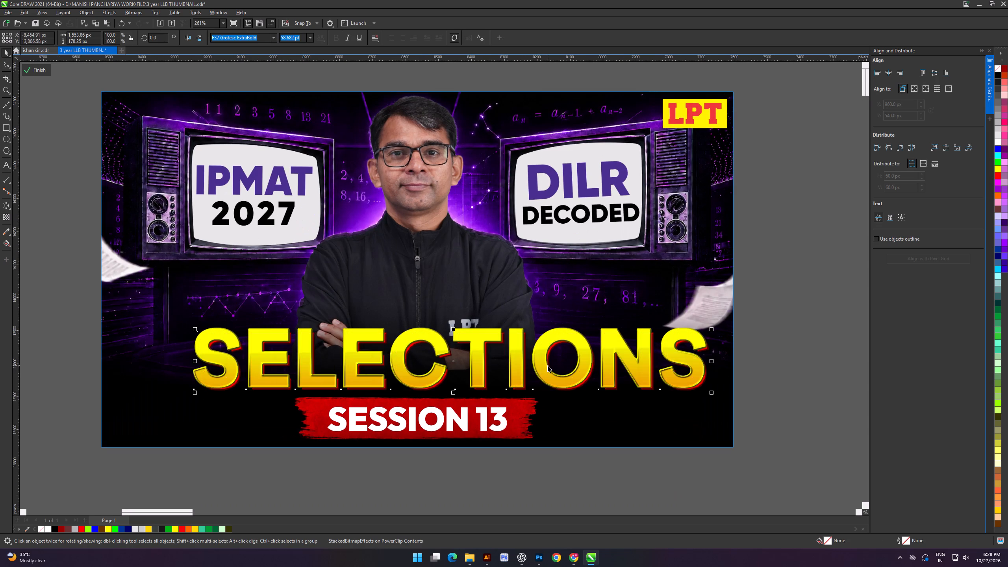
# Move the stacked SELECTIONS headline objects together about 75 px to the left within the thumbnail.
pyautogui.scroll(-6, 548, 365)
pyautogui.click(292, 361)
pyautogui.moveTo(292, 332); pyautogui.dragTo(660, 381)
pyautogui.scroll(5, 474, 386)
pyautogui.moveTo(516, 361); pyautogui.dragTo(495, 361)
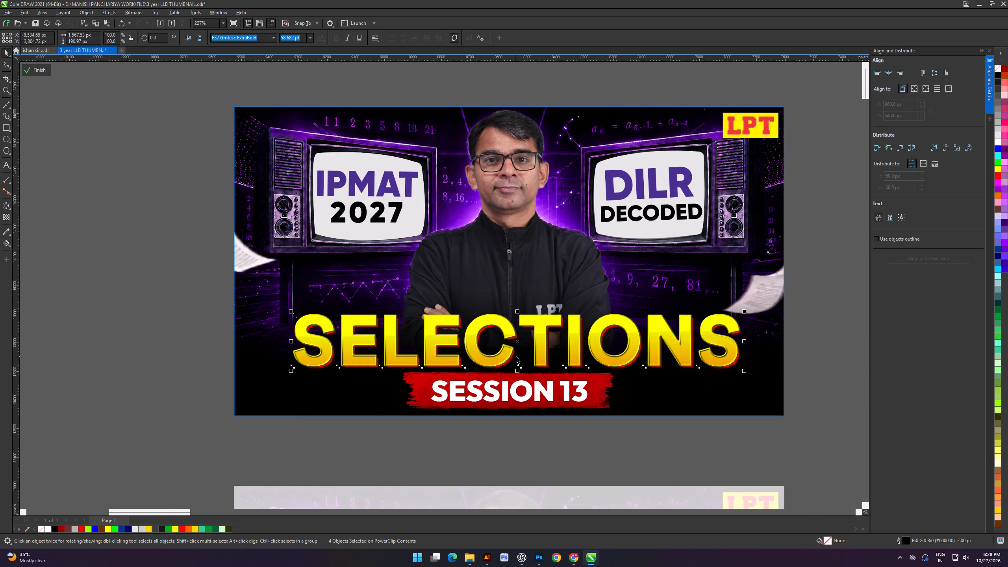
# Cut the SELECTIONS headline objects out of the PowerClip, finish editing it, and paste them on the page over the thumbnail.
pyautogui.scroll(-4, 517, 356)
pyautogui.click(323, 309)
pyautogui.moveTo(279, 304); pyautogui.dragTo(673, 367)
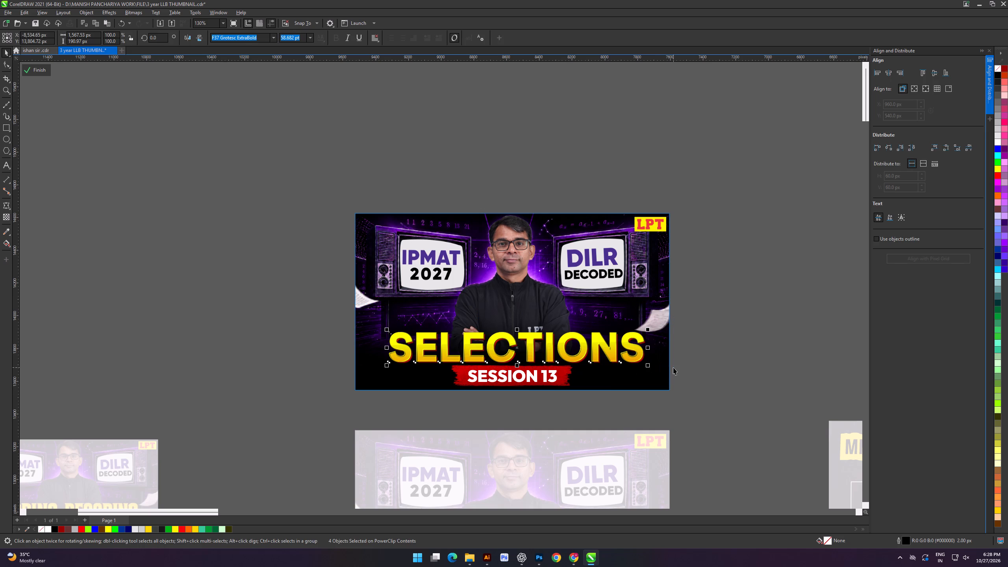
pyautogui.hotkey('ctrl', 'c')
pyautogui.hotkey('ctrl', 'x')
pyautogui.click(26, 67)
pyautogui.click(170, 189)
pyautogui.hotkey('ctrl', 'v')
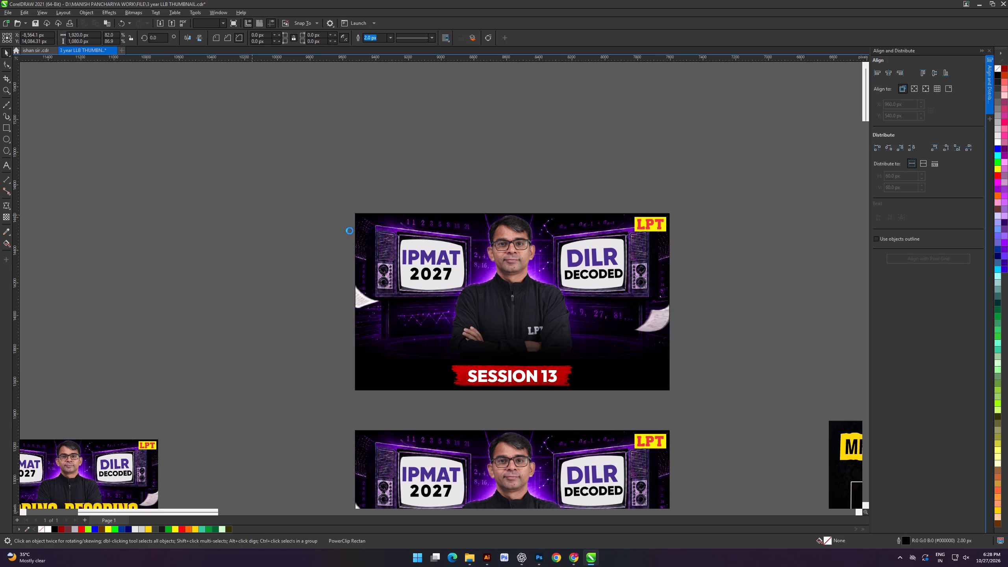
pyautogui.scroll(5, 559, 352)
pyautogui.click(540, 341)
pyautogui.scroll(-4, 545, 339)
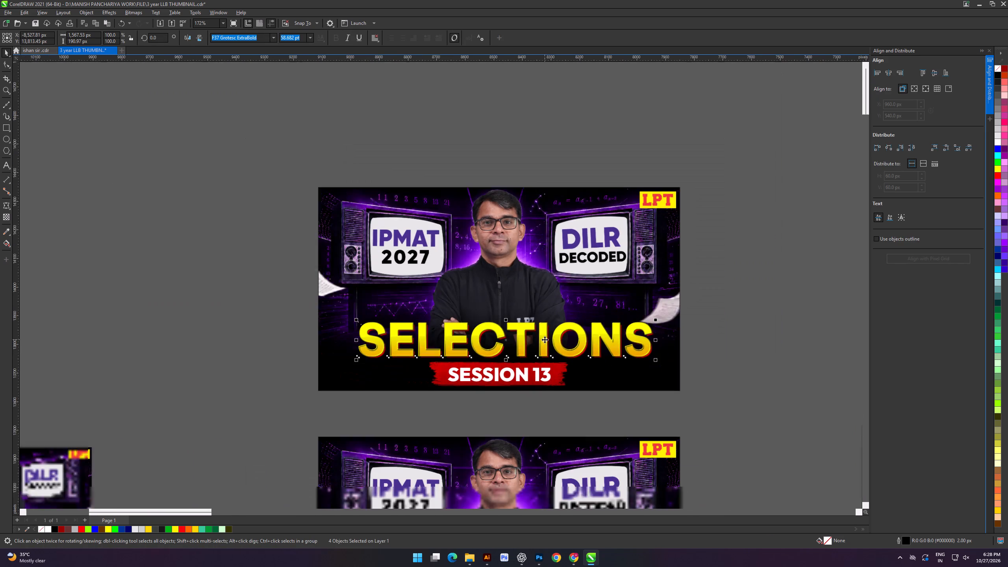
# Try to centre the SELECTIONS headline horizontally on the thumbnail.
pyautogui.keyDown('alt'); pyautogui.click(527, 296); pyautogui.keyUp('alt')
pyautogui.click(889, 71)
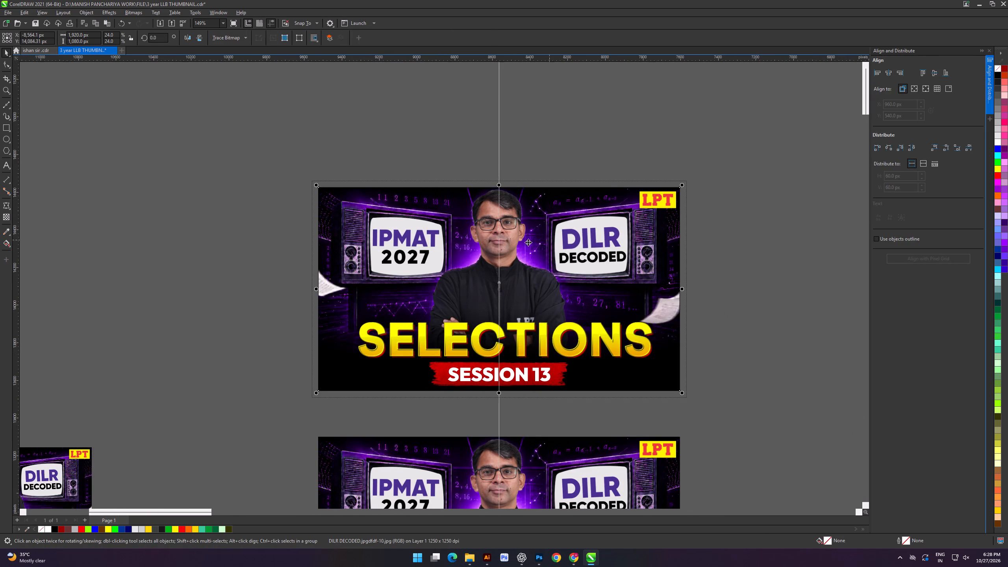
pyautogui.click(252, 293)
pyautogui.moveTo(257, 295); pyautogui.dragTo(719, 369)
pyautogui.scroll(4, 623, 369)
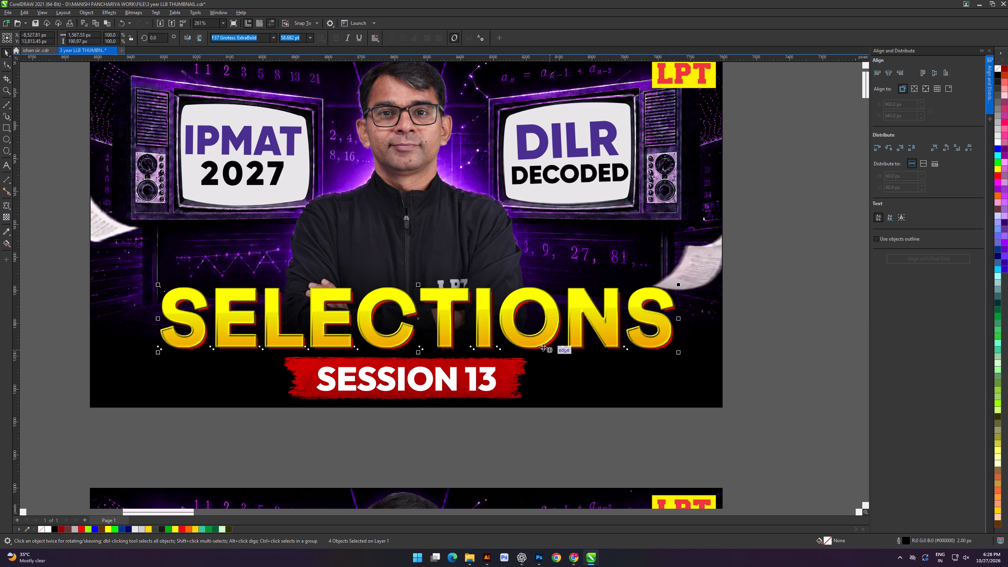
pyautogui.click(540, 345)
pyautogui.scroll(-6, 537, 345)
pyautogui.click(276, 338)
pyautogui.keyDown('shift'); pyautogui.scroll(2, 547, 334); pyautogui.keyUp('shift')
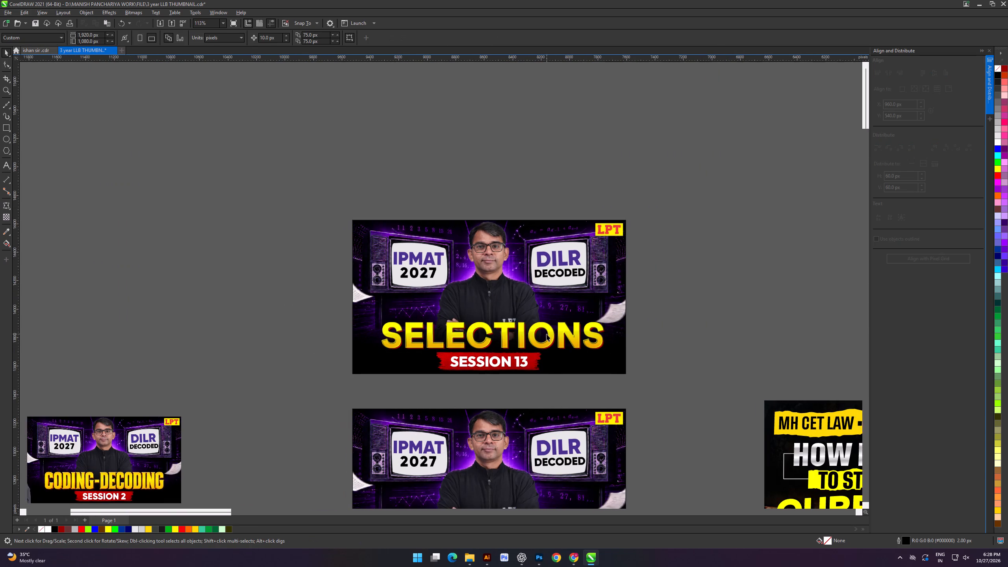
# Cut the SESSION 13 label out of the thumbnail's PowerClip and paste it on the page over the red brush strip.
pyautogui.keyDown('shift'); pyautogui.scroll(3, 547, 334); pyautogui.keyUp('shift')
pyautogui.doubleClick(528, 372)
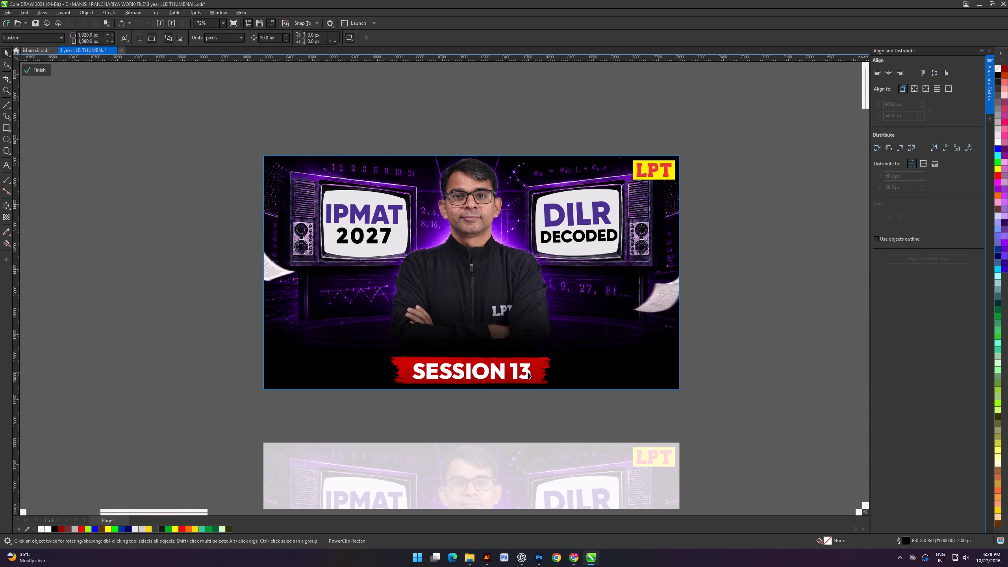
pyautogui.hotkey('alt', 'Tab')
pyautogui.hotkey('alt', 'Tab')
pyautogui.click(530, 373)
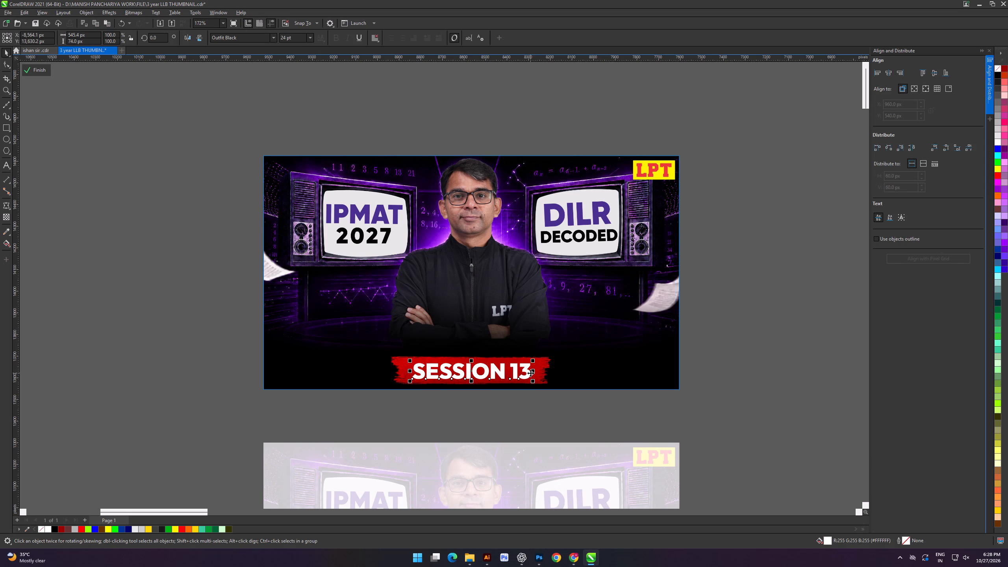
pyautogui.hotkey('ctrl', 'c')
pyautogui.hotkey('ctrl', 'x')
pyautogui.click(36, 72)
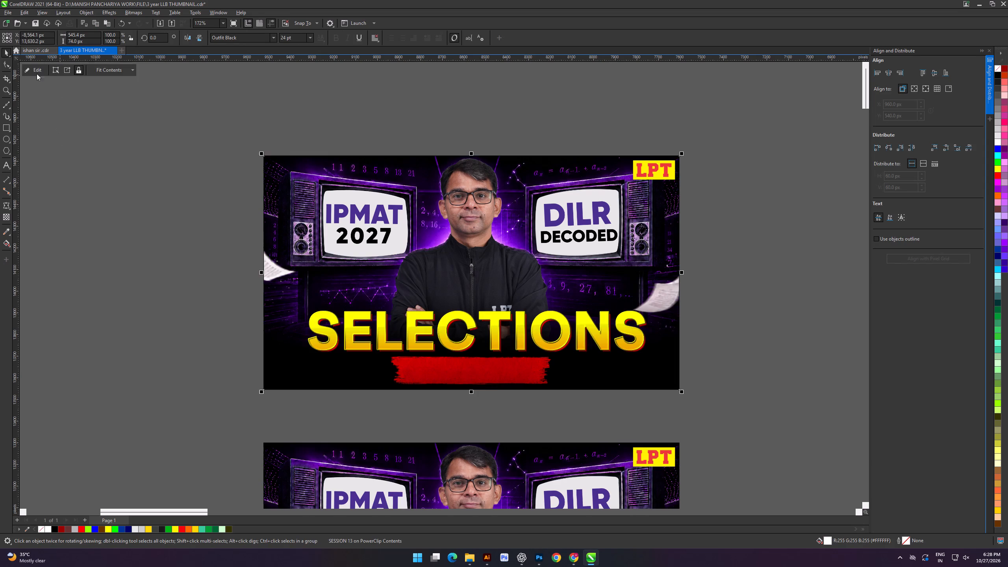
pyautogui.click(155, 252)
pyautogui.hotkey('ctrl', 'v')
pyautogui.click(127, 294)
# Save the document.
pyautogui.hotkey('ctrl', 's')
pyautogui.hotkey('ctrl', 's')
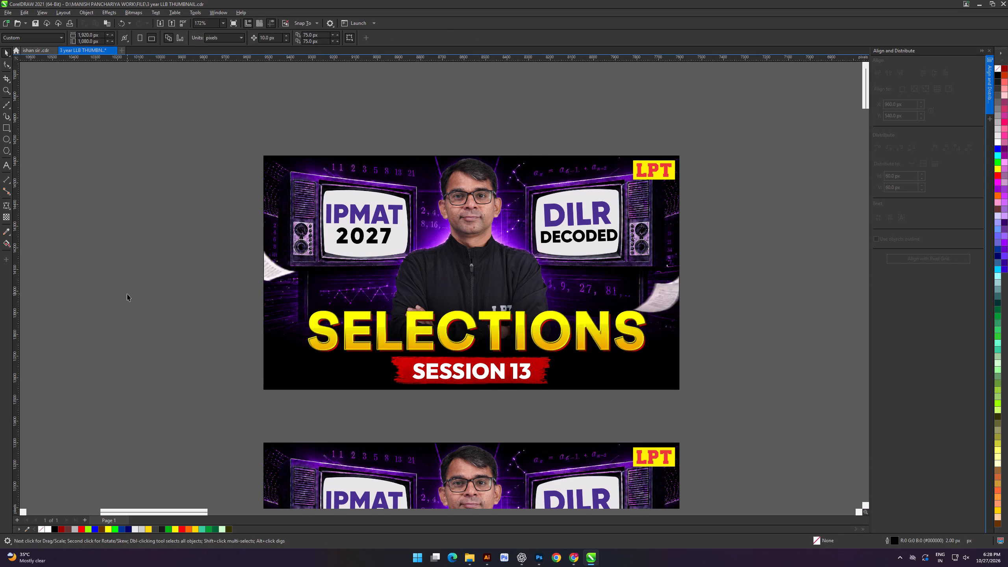
pyautogui.hotkey('ctrl', 's')
pyautogui.keyDown('ctrl'); pyautogui.click(127, 294); pyautogui.keyUp('ctrl')
pyautogui.hotkey('ctrl', 's')
# Change the pasted session label to SESSION 14 and set the font to Outfit ExtraBold.
pyautogui.doubleClick(526, 376)
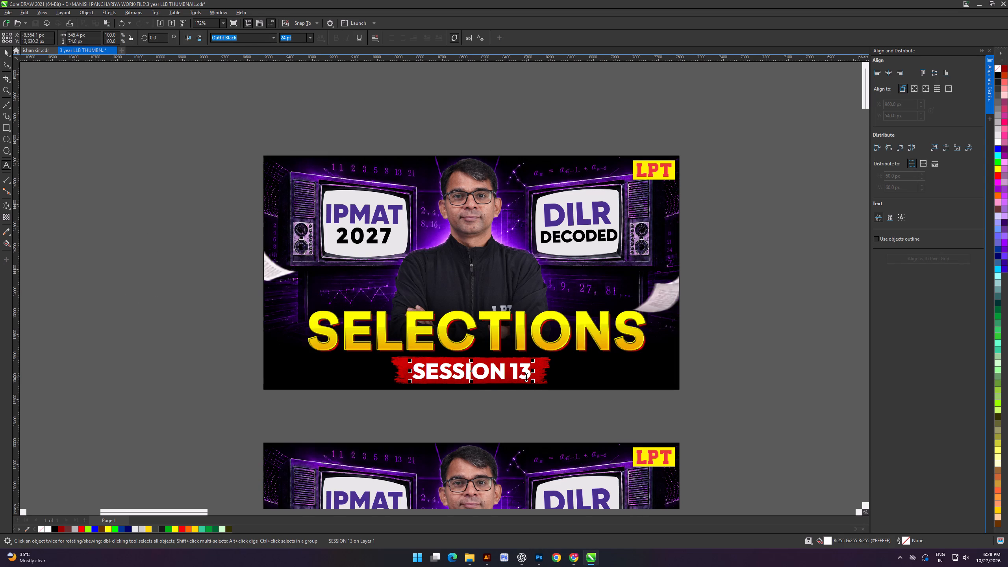
pyautogui.press('BackSpace')
pyautogui.press('4')
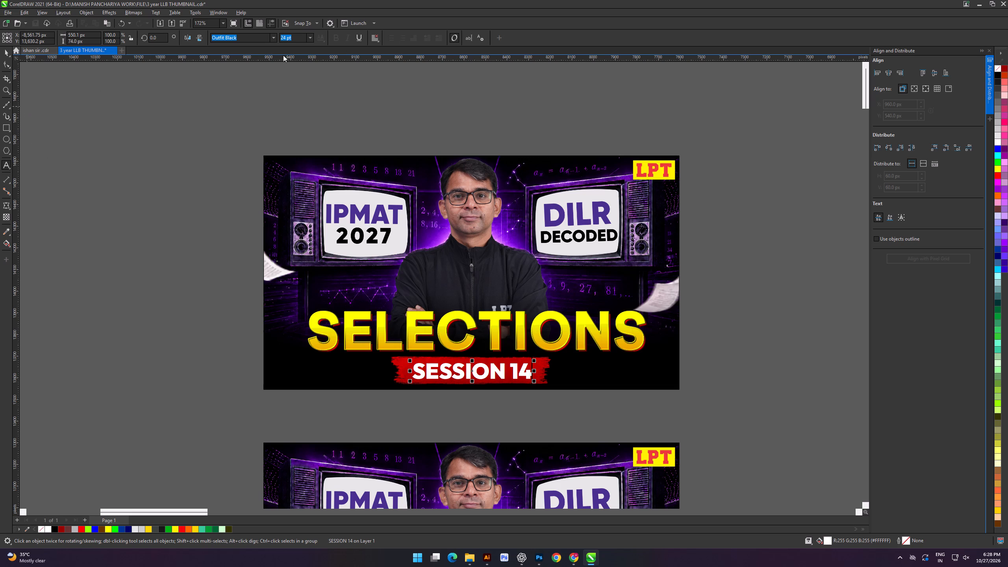
pyautogui.click(274, 39)
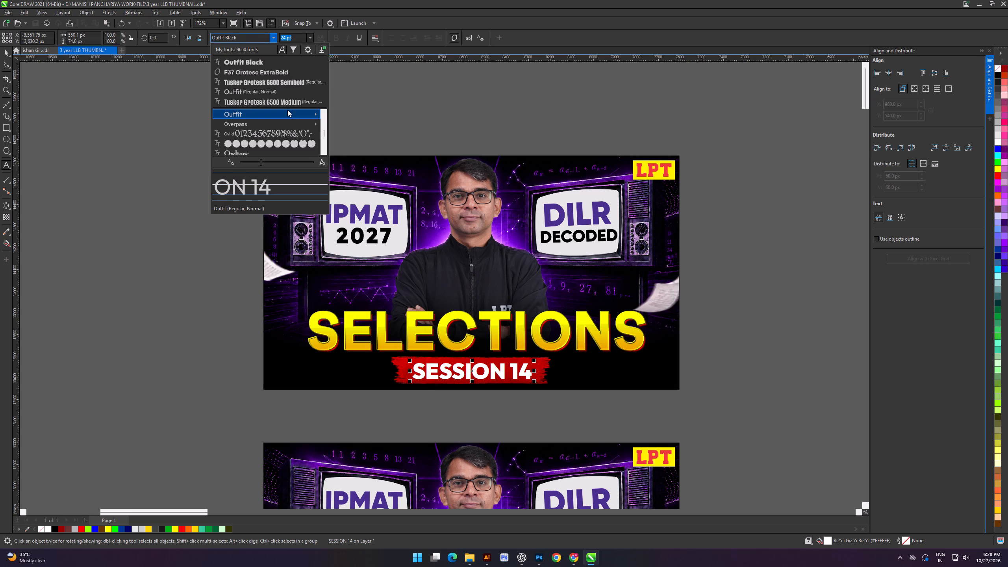
pyautogui.click(377, 182)
pyautogui.click(176, 237)
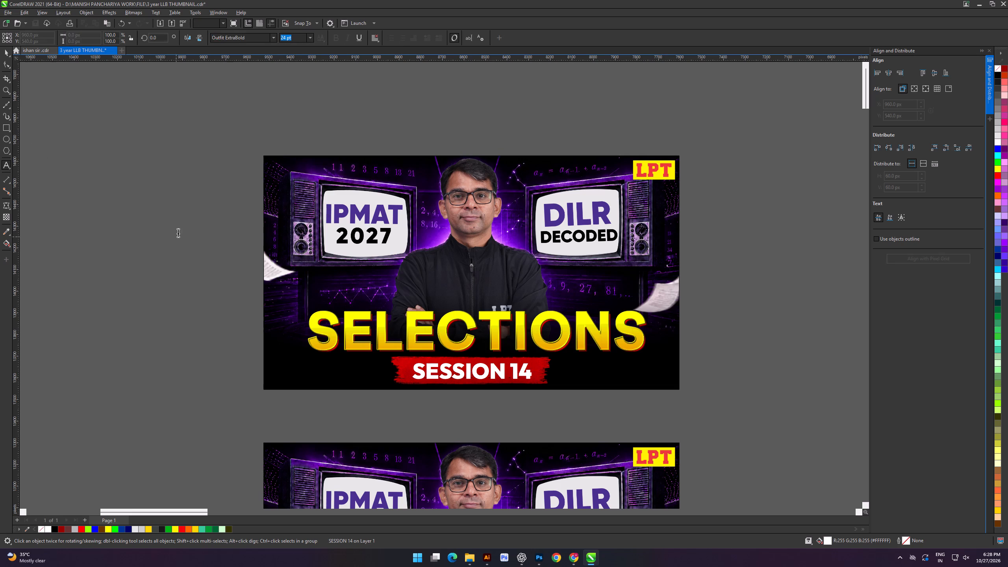
pyautogui.click(11, 52)
pyautogui.click(188, 239)
# Export the complete Selections Session 14 thumbnail as a PNG to Downloads, with 14 added to the file name.
pyautogui.scroll(-2, 384, 306)
pyautogui.keyDown('shift'); pyautogui.scroll(3, 396, 295); pyautogui.keyUp('shift')
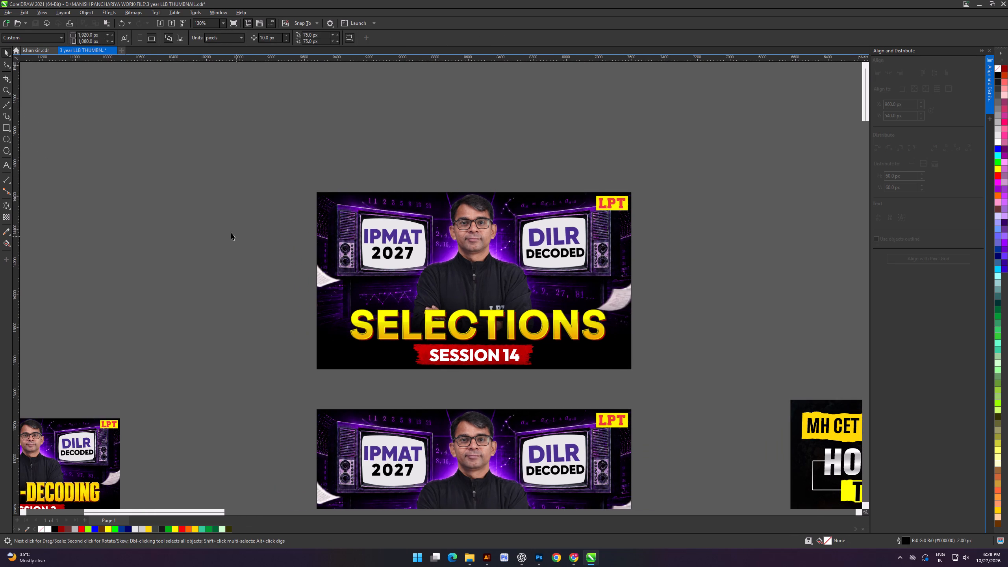
pyautogui.click(231, 233)
pyautogui.moveTo(243, 167); pyautogui.dragTo(671, 388)
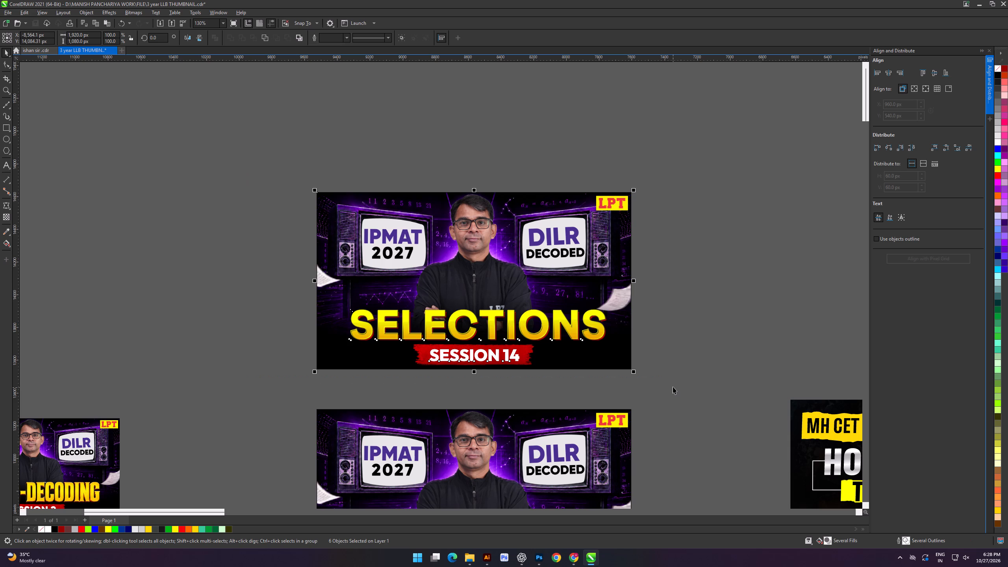
pyautogui.hotkey('ctrl', 'e')
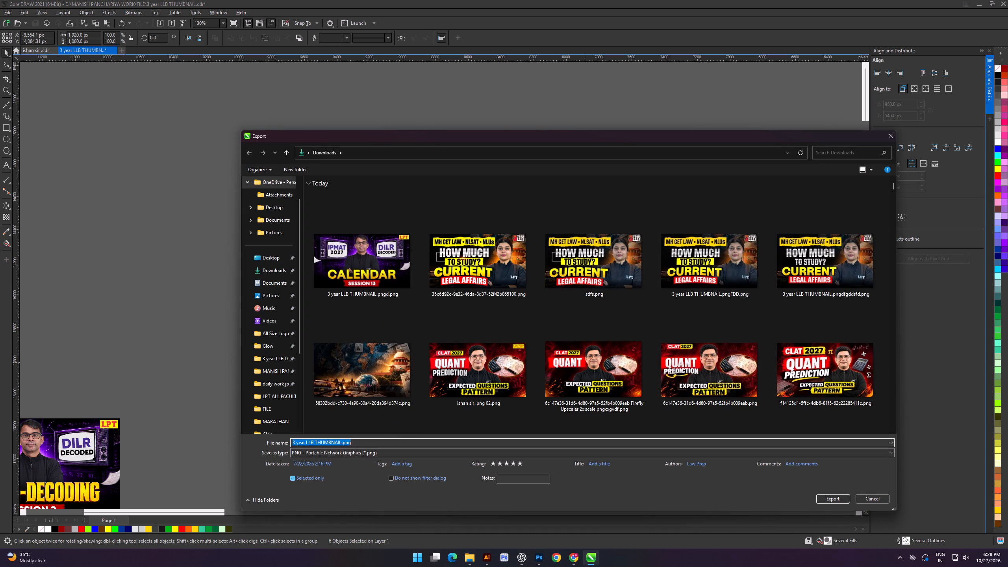
pyautogui.click(393, 441)
pyautogui.press('space')
pyautogui.write('14')
pyautogui.press('Return')
pyautogui.press('Return')
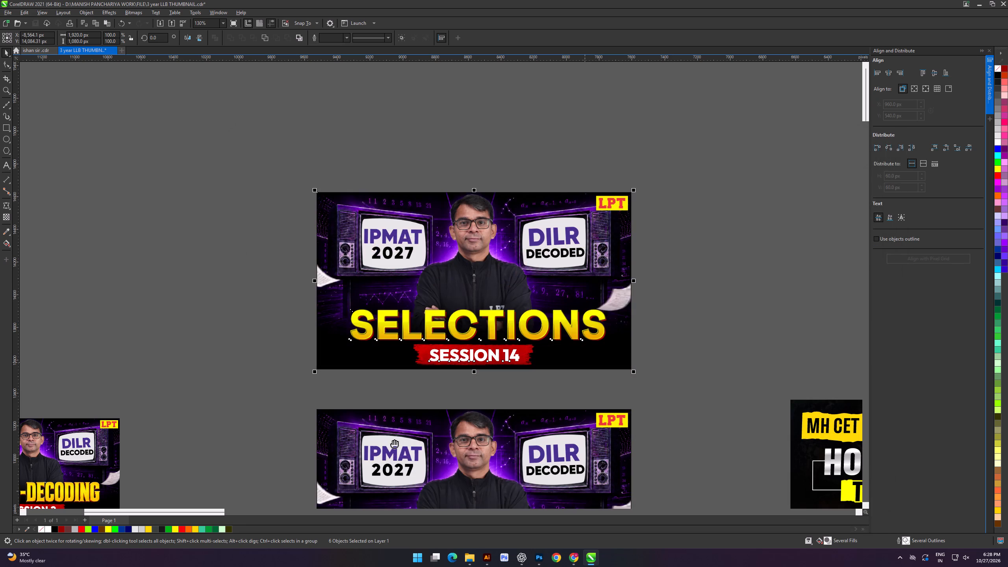
# Copy the whole Selections Session 14 thumbnail to about 1,330 px directly above the original.
pyautogui.click(187, 316)
pyautogui.scroll(1, 455, 346)
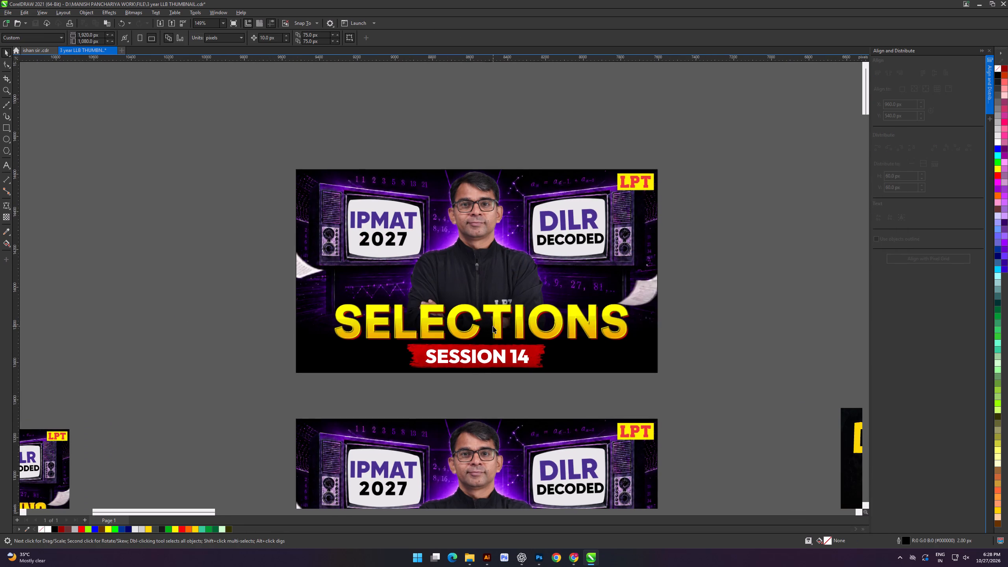
pyautogui.scroll(-6, 493, 326)
pyautogui.click(284, 293)
pyautogui.keyDown('shift'); pyautogui.scroll(-3, 434, 322); pyautogui.keyUp('shift')
pyautogui.scroll(1, 437, 322)
pyautogui.moveTo(285, 289); pyautogui.dragTo(285, 282)
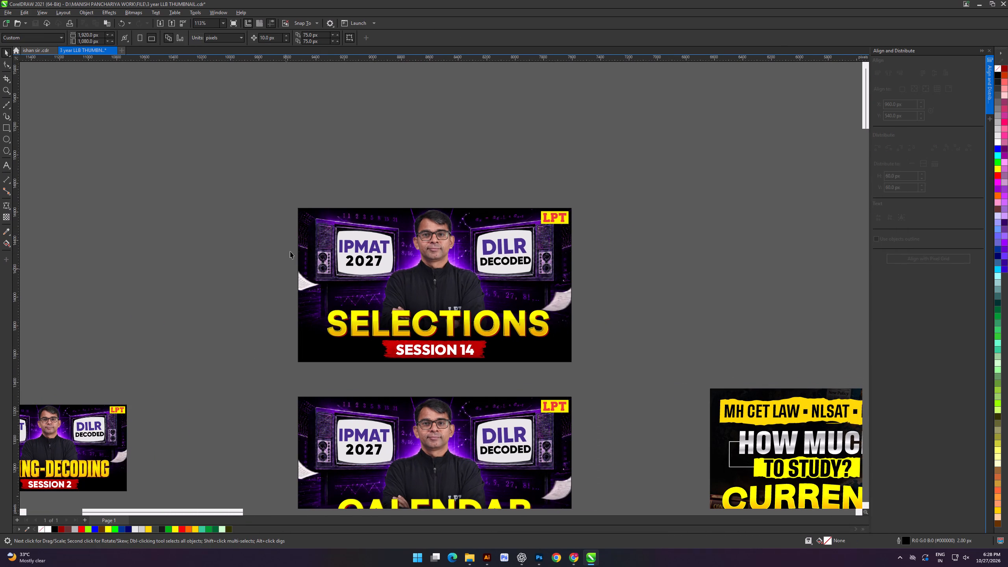
pyautogui.moveTo(266, 195); pyautogui.dragTo(640, 384)
pyautogui.scroll(-5, 613, 369)
pyautogui.keyDown('alt'); pyautogui.scroll(6, 534, 358); pyautogui.keyUp('alt')
pyautogui.moveTo(560, 364); pyautogui.dragTo(555, 282, button='right')
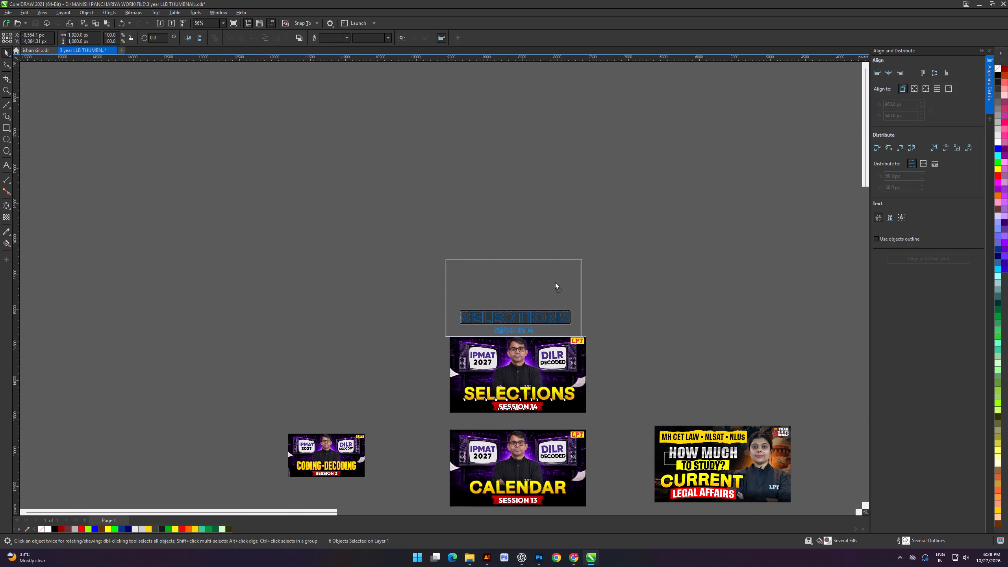
pyautogui.moveTo(555, 282); pyautogui.dragTo(559, 272, button='right')
pyautogui.click(587, 286)
pyautogui.click(703, 338)
pyautogui.keyDown('alt'); pyautogui.scroll(5, 586, 339); pyautogui.keyUp('alt')
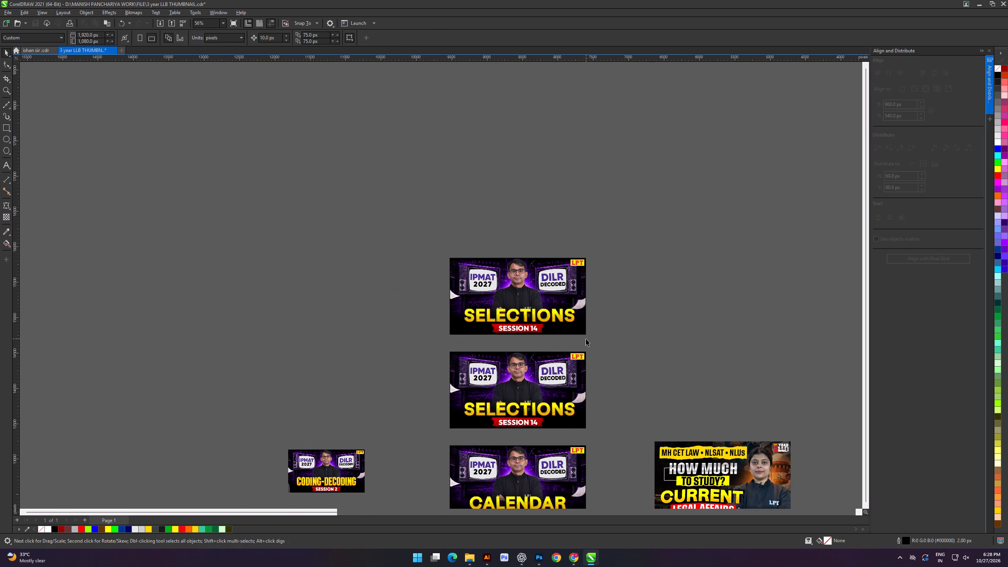
# Copy the Session 15 topic, Deductions, from the LPT Design Sheet in Chrome and return to CorelDRAW.
pyautogui.click(344, 248)
pyautogui.scroll(3, 561, 296)
pyautogui.click(319, 296)
pyautogui.keyDown('alt'); pyautogui.scroll(5, 493, 289); pyautogui.keyUp('alt')
pyautogui.click(468, 202)
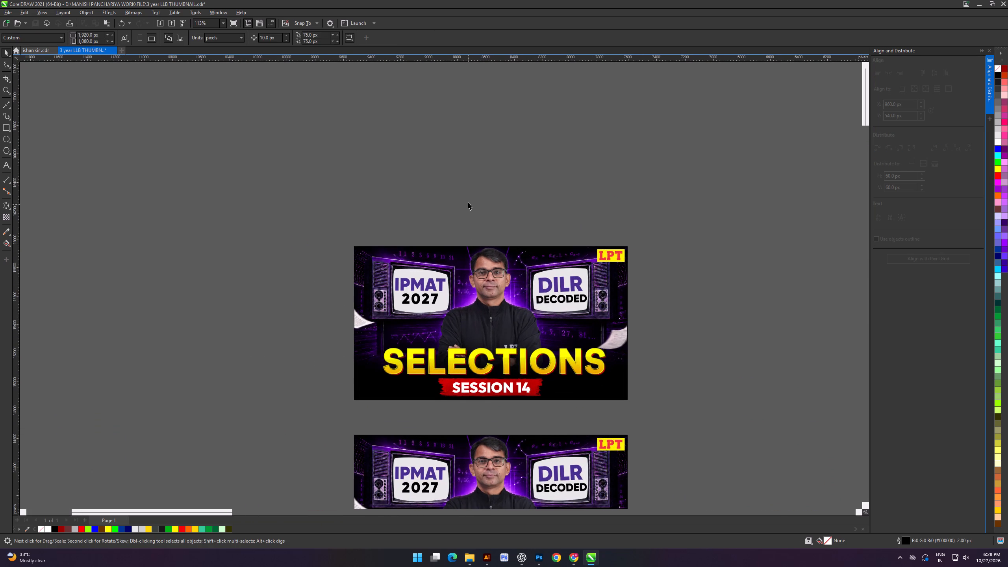
pyautogui.keyDown('alt'); pyautogui.scroll(2, 516, 287); pyautogui.keyUp('alt')
pyautogui.click(332, 246)
pyautogui.moveTo(303, 338); pyautogui.dragTo(658, 401)
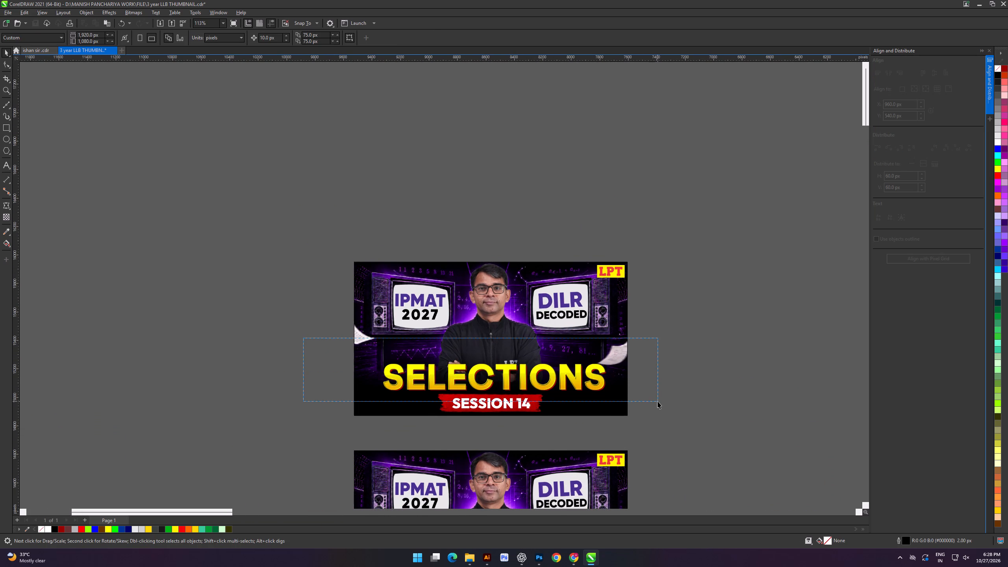
pyautogui.moveTo(658, 401); pyautogui.dragTo(202, 307)
pyautogui.hotkey('alt', 'Tab')
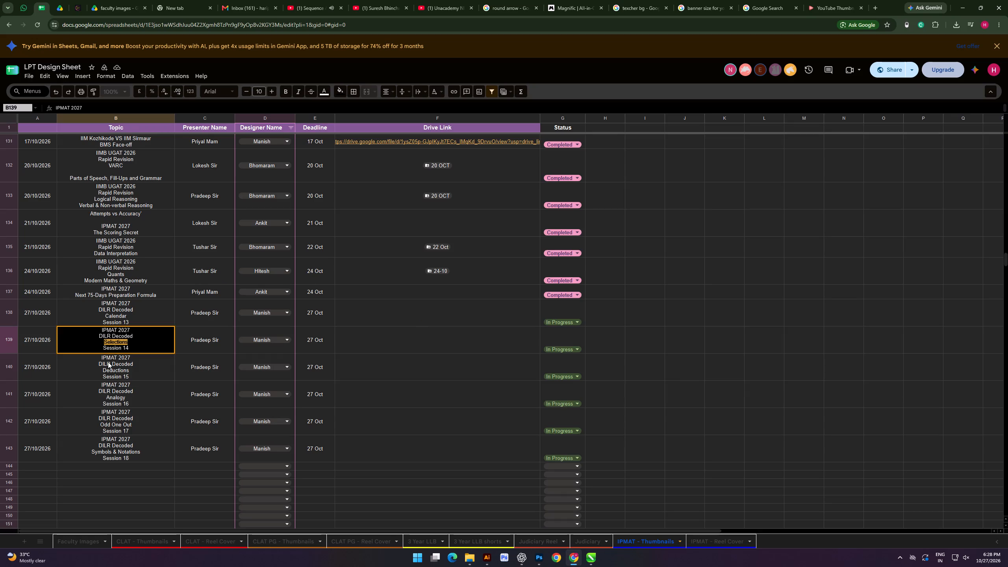
pyautogui.doubleClick(104, 370)
pyautogui.moveTo(101, 371); pyautogui.dragTo(138, 368)
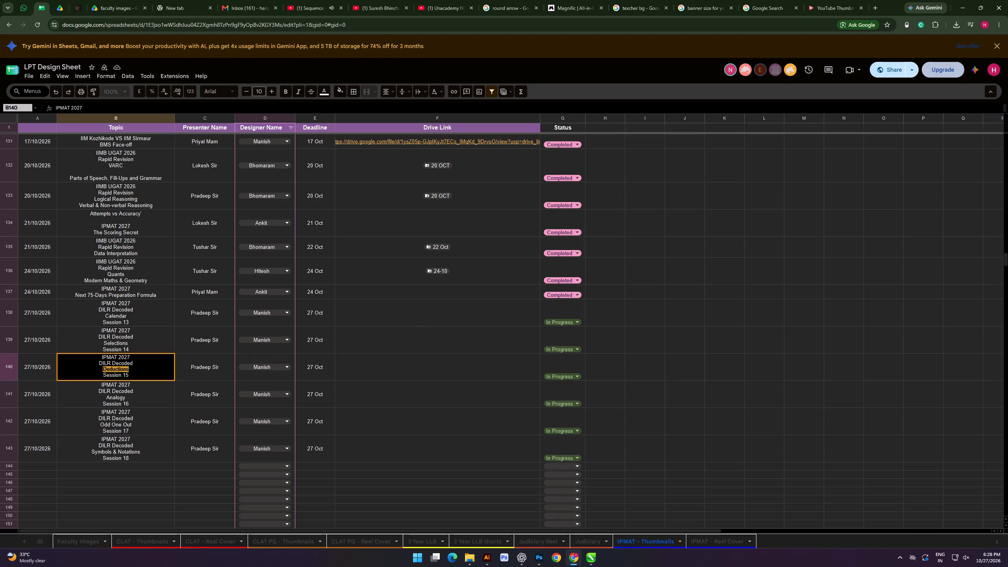
pyautogui.hotkey('ctrl', 'c')
pyautogui.hotkey('ctrl', 'c')
pyautogui.hotkey('alt', 'Tab')
# Replace the yellow SELECTIONS title on the topmost thumbnail with the copied topic and convert it to uppercase DEDUCTIONS.
pyautogui.scroll(3, 546, 386)
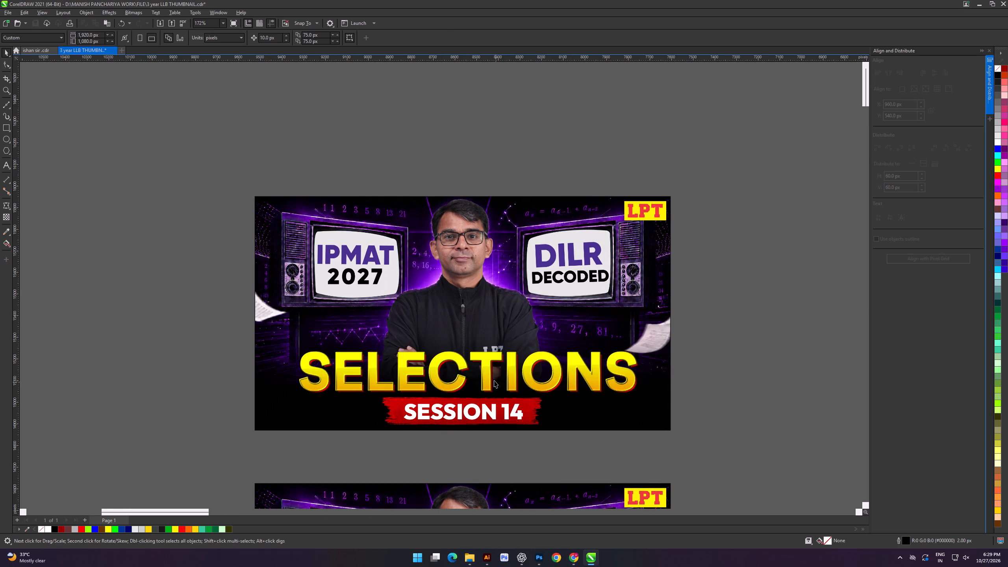
pyautogui.doubleClick(487, 377)
pyautogui.hotkey('ctrl', 'a')
pyautogui.hotkey('ctrl', 'v')
pyautogui.tripleClick(487, 377)
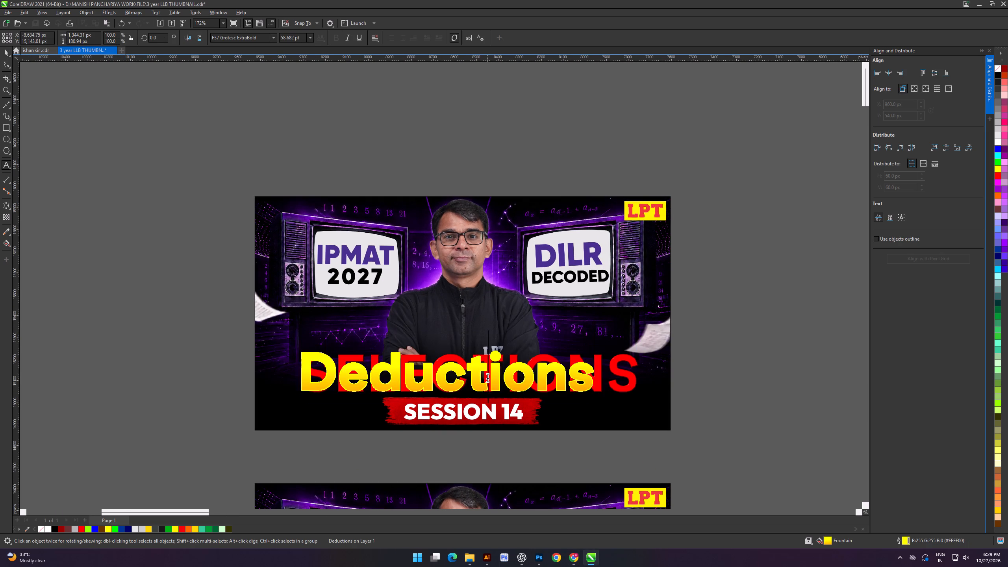
pyautogui.hotkey('shift', 'F3')
pyautogui.click(488, 271)
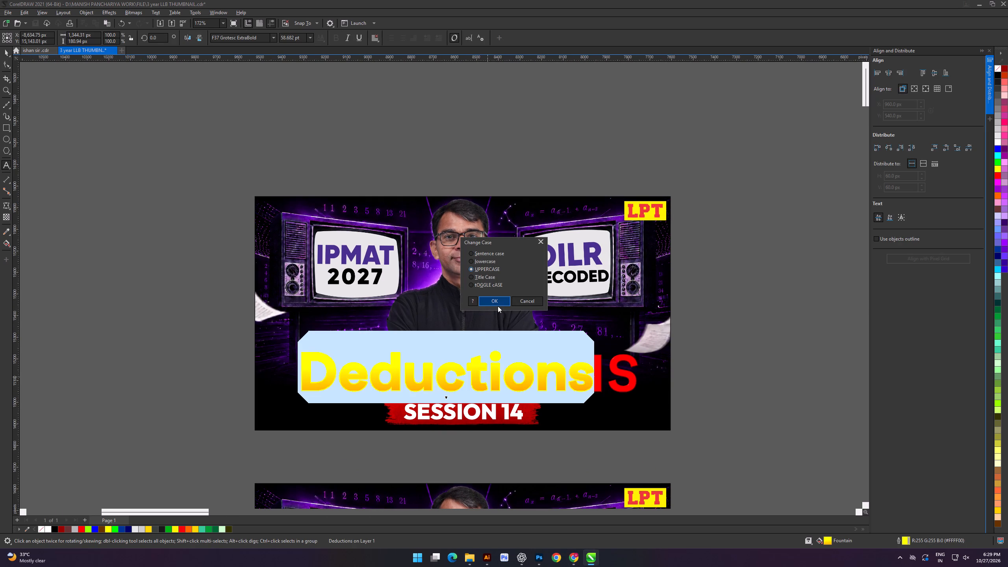
pyautogui.click(498, 306)
pyautogui.click(497, 301)
pyautogui.click(7, 52)
pyautogui.click(208, 288)
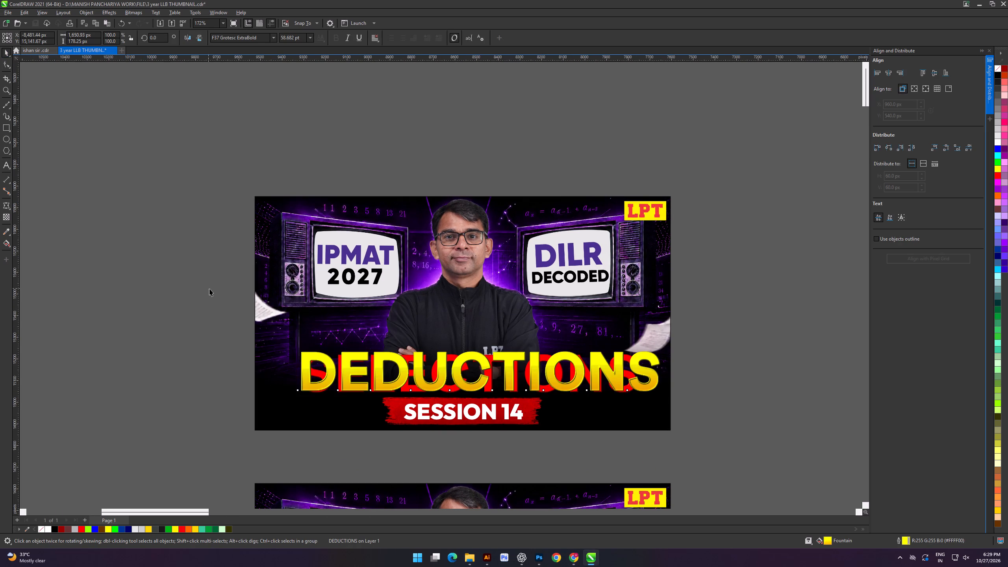
# Move the yellow DEDUCTIONS title about 48 px left and send it back one level behind the red text.
pyautogui.keyDown('shift'); pyautogui.scroll(6, 530, 346); pyautogui.keyUp('shift')
pyautogui.moveTo(547, 374); pyautogui.dragTo(531, 376)
pyautogui.click(57, 316)
pyautogui.click(385, 359)
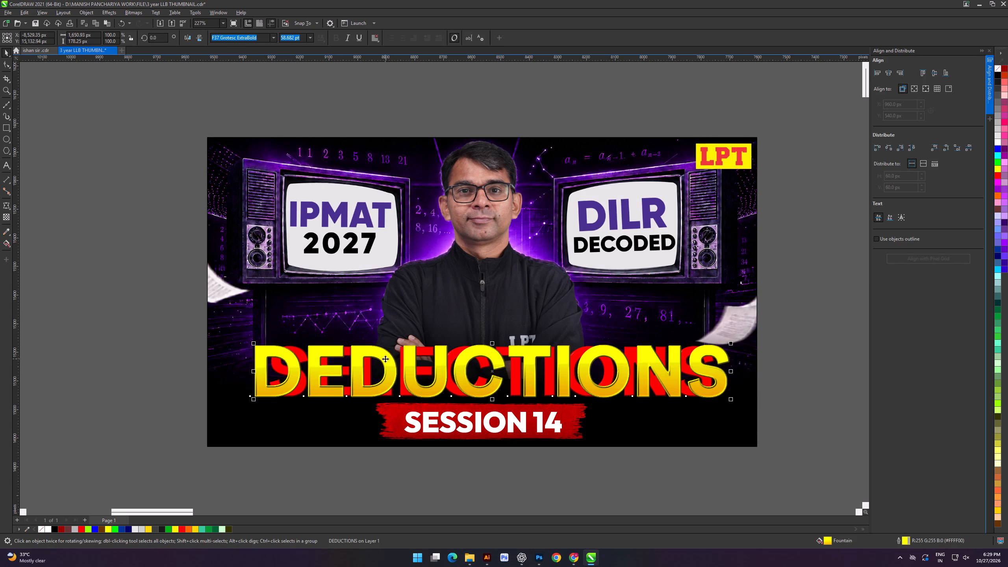
pyautogui.hotkey('ctrl', 'pagedown')
# Replace the red SELECTIONS shadow text with the copied topic and convert it to uppercase DEDUCTIONS.
pyautogui.doubleClick(406, 364)
pyautogui.hotkey('ctrl', 'a')
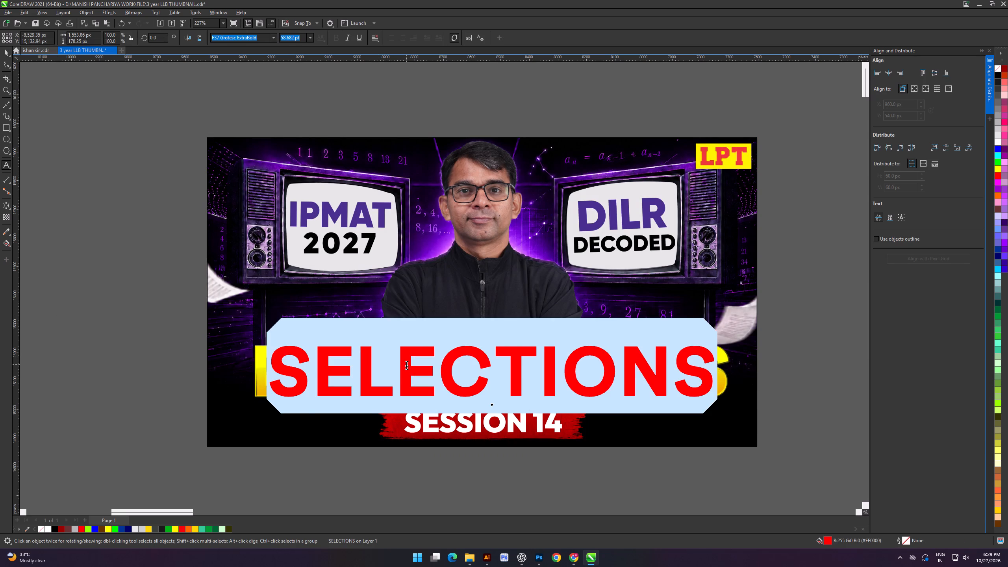
pyautogui.hotkey('ctrl', 'v')
pyautogui.tripleClick(414, 365)
pyautogui.hotkey('shift', 'F3')
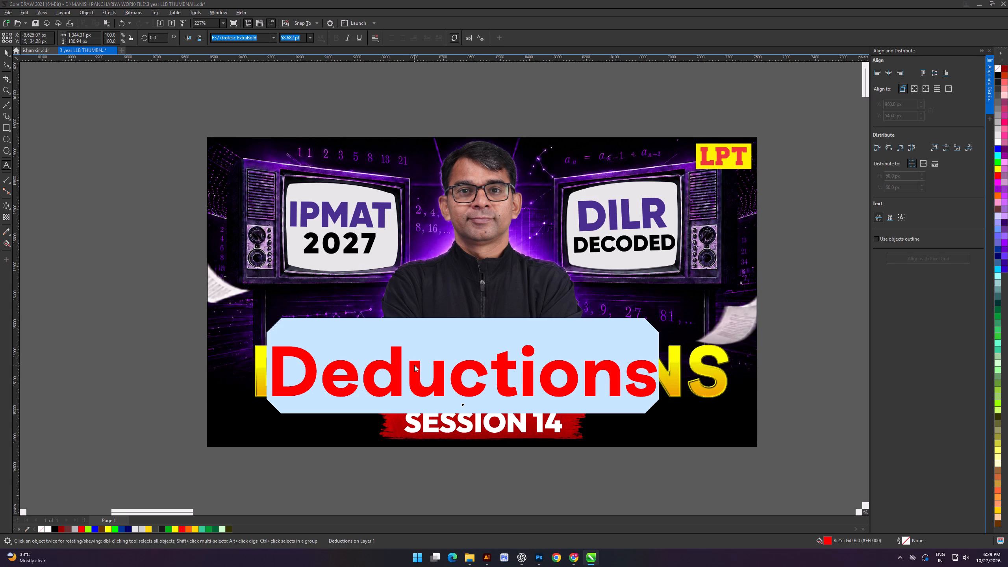
pyautogui.click(476, 271)
pyautogui.click(499, 303)
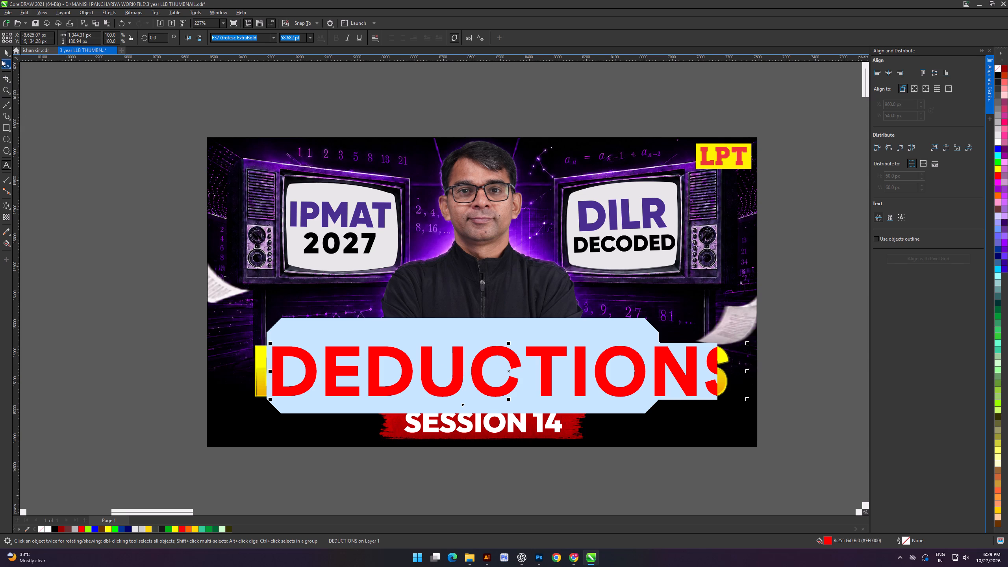
pyautogui.click(2, 54)
pyautogui.click(109, 269)
# Line up the red DEDUCTIONS text with the yellow title, send it back one level and offset it slightly below as a shadow.
pyautogui.scroll(3, 336, 354)
pyautogui.moveTo(341, 382); pyautogui.dragTo(319, 379)
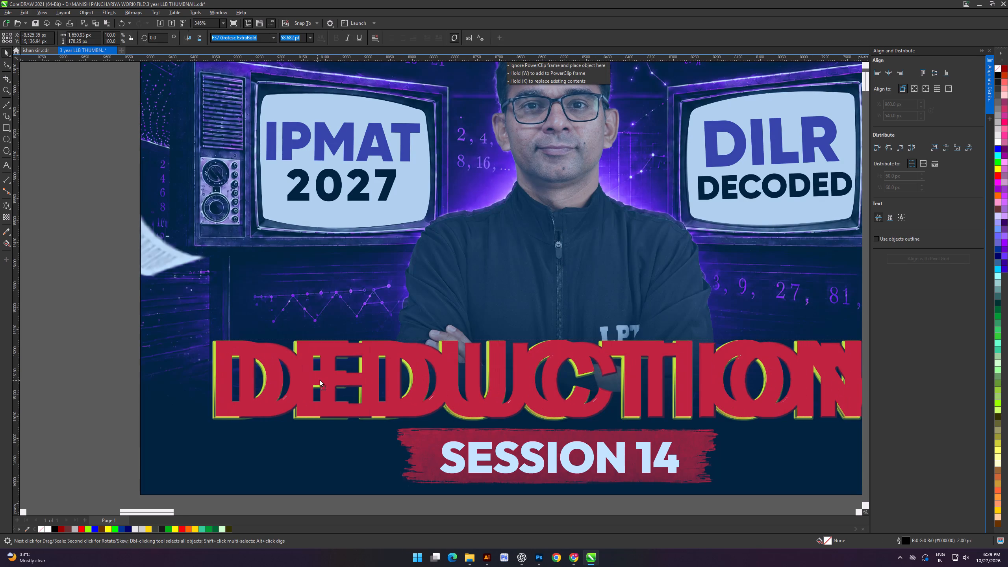
pyautogui.moveTo(319, 379); pyautogui.dragTo(318, 379)
pyautogui.hotkey('ctrl', 'pagedown')
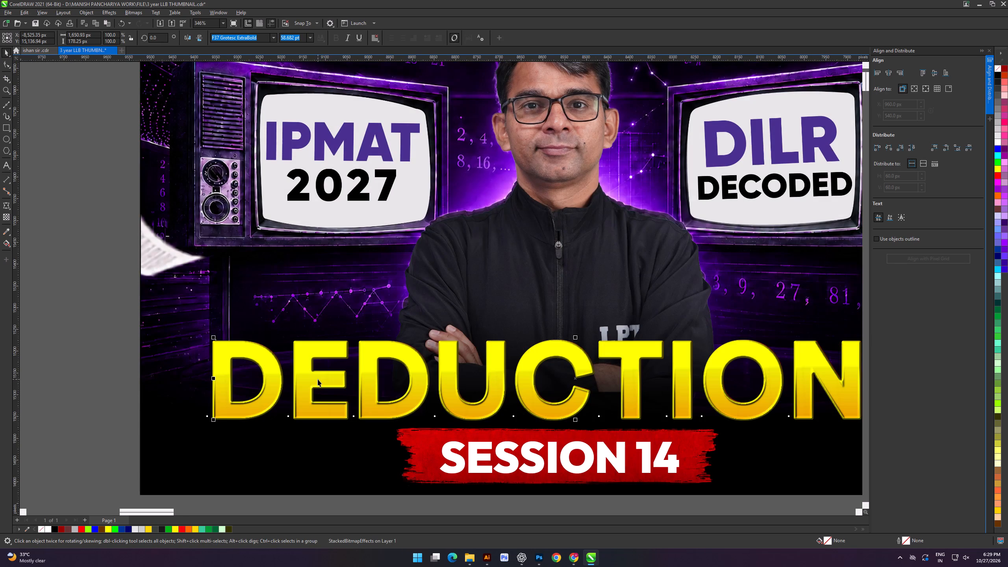
pyautogui.press('Down')
pyautogui.press('Down')
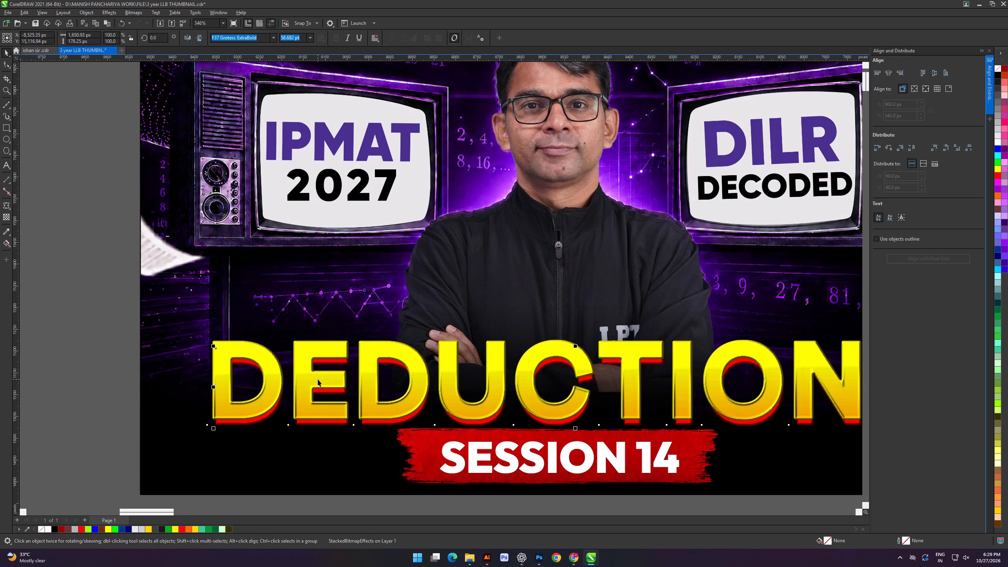
pyautogui.scroll(10, 597, 394)
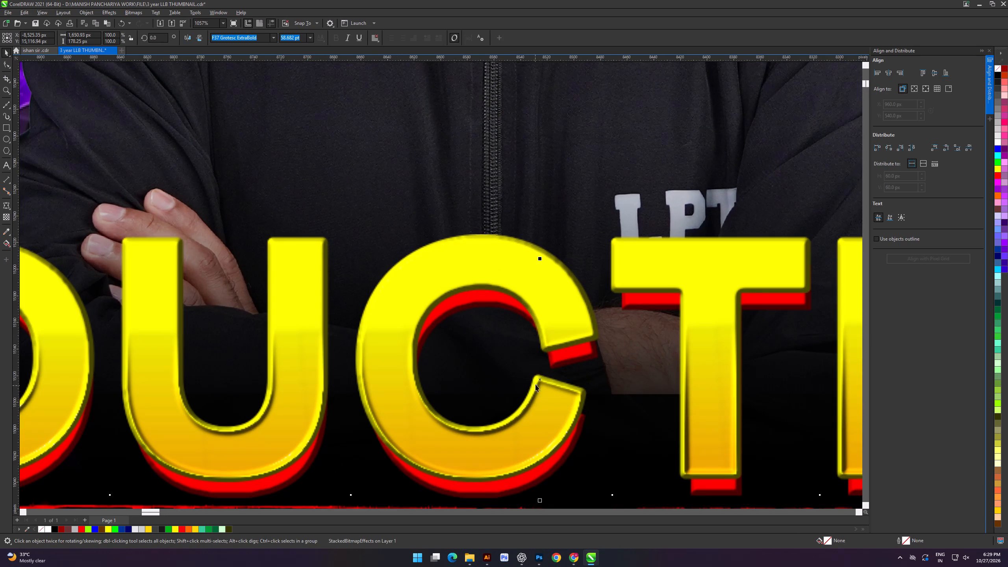
pyautogui.moveTo(540, 379); pyautogui.dragTo(539, 373)
pyautogui.scroll(-15, 538, 374)
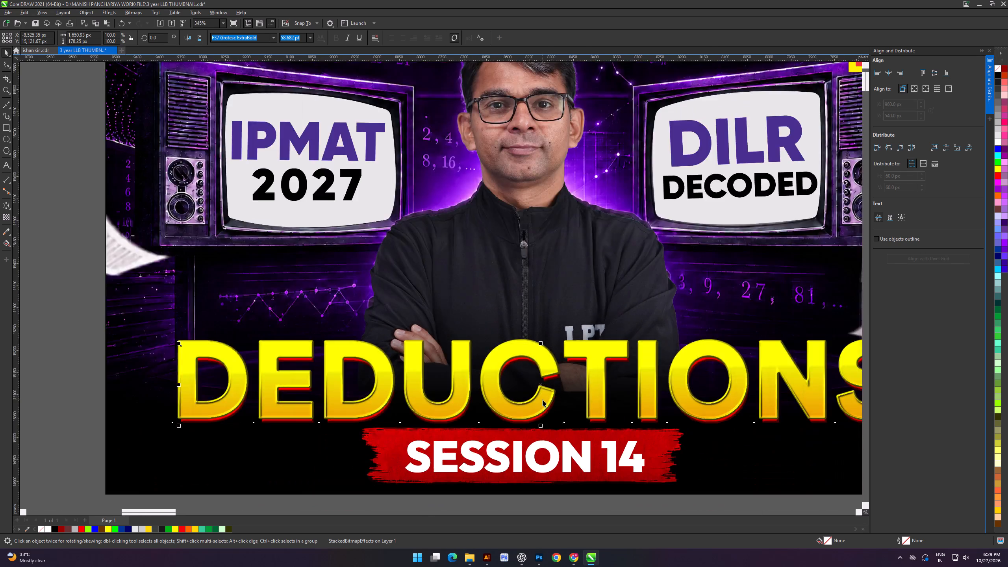
# Centre the yellow and red DEDUCTIONS texts together horizontally on the thumbnail's background.
pyautogui.scroll(-6, 543, 400)
pyautogui.click(232, 337)
pyautogui.keyDown('shift'); pyautogui.scroll(-3, 338, 343); pyautogui.keyUp('shift')
pyautogui.moveTo(223, 340); pyautogui.dragTo(723, 426)
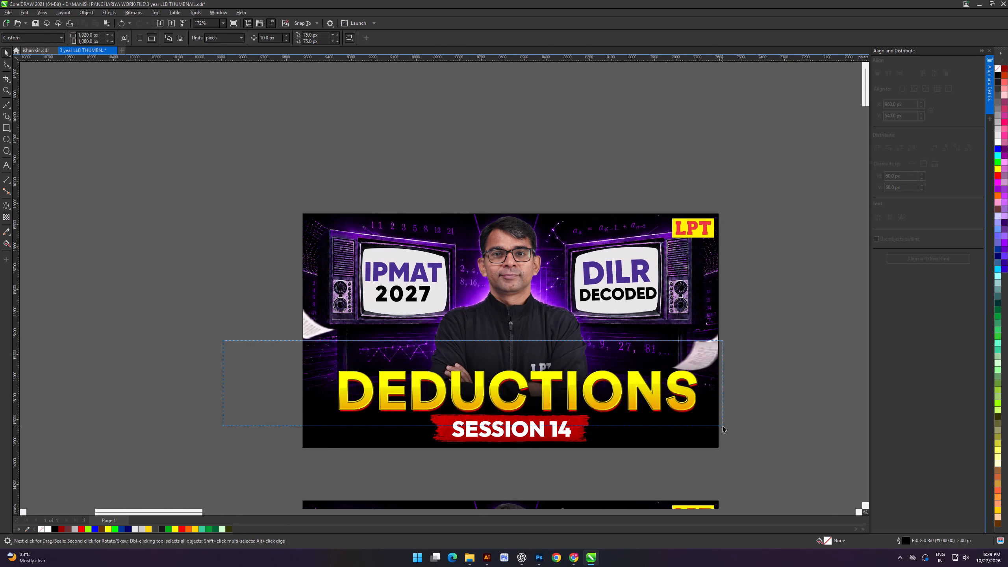
pyautogui.moveTo(723, 426); pyautogui.dragTo(723, 426)
pyautogui.keyDown('shift'); pyautogui.click(637, 298); pyautogui.keyUp('shift')
pyautogui.click(887, 74)
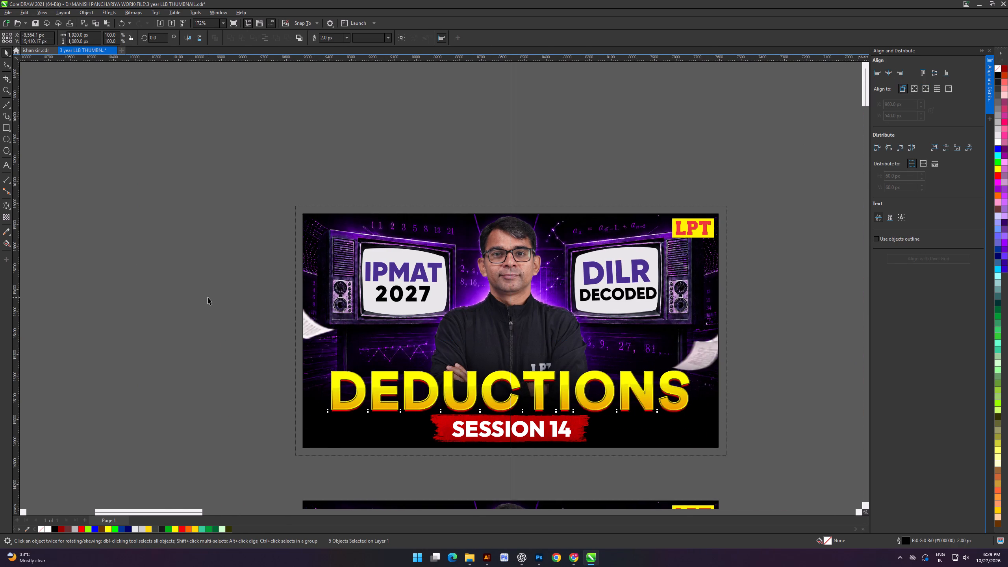
pyautogui.click(208, 297)
# Change the session label on the Deductions thumbnail to SESSION 15.
pyautogui.keyDown('alt'); pyautogui.scroll(-3, 284, 300); pyautogui.keyUp('alt')
pyautogui.click(212, 297)
pyautogui.scroll(-3, 351, 308)
pyautogui.keyDown('alt'); pyautogui.scroll(-5, 382, 330); pyautogui.keyUp('alt')
pyautogui.scroll(7, 430, 333)
pyautogui.doubleClick(488, 365)
pyautogui.press('BackSpace')
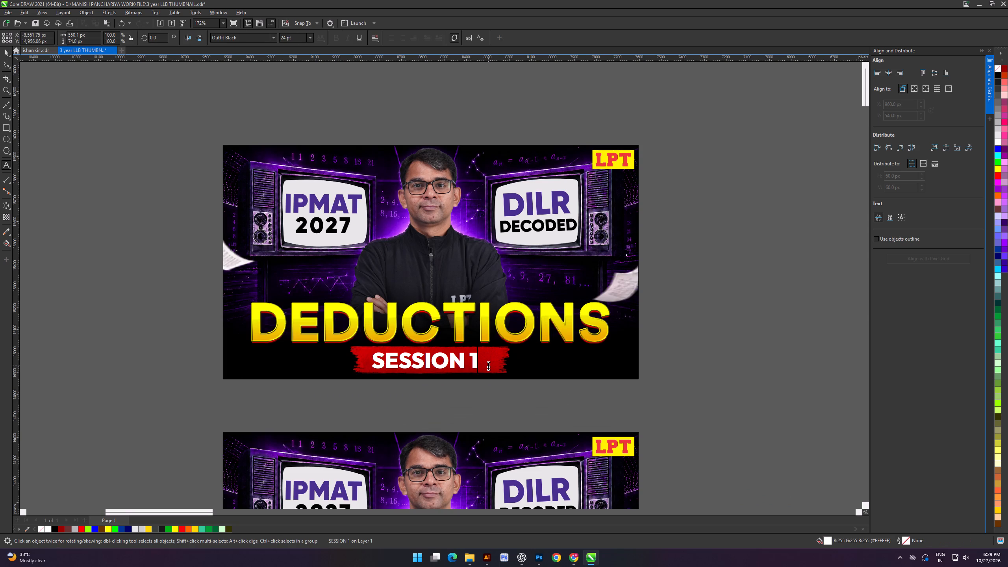
pyautogui.press('5')
pyautogui.click(9, 51)
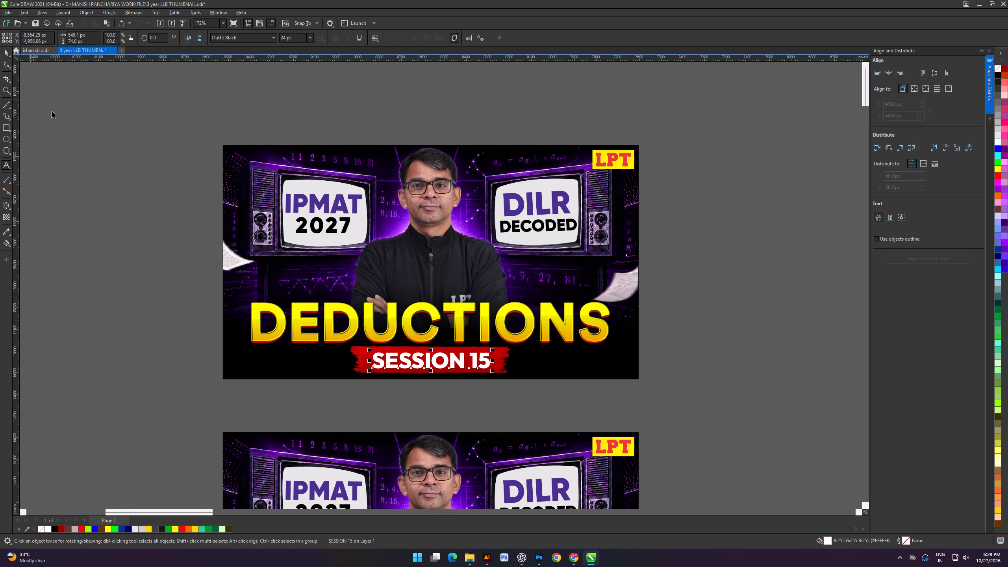
pyautogui.click(120, 261)
# Export the complete Deductions Session 15 thumbnail as a PNG to Downloads, with 15 added to the file name.
pyautogui.scroll(-4, 387, 280)
pyautogui.keyDown('shift'); pyautogui.scroll(4, 389, 283); pyautogui.keyUp('shift')
pyautogui.click(264, 269)
pyautogui.moveTo(231, 267); pyautogui.dragTo(343, 278)
pyautogui.scroll(-3, 392, 248)
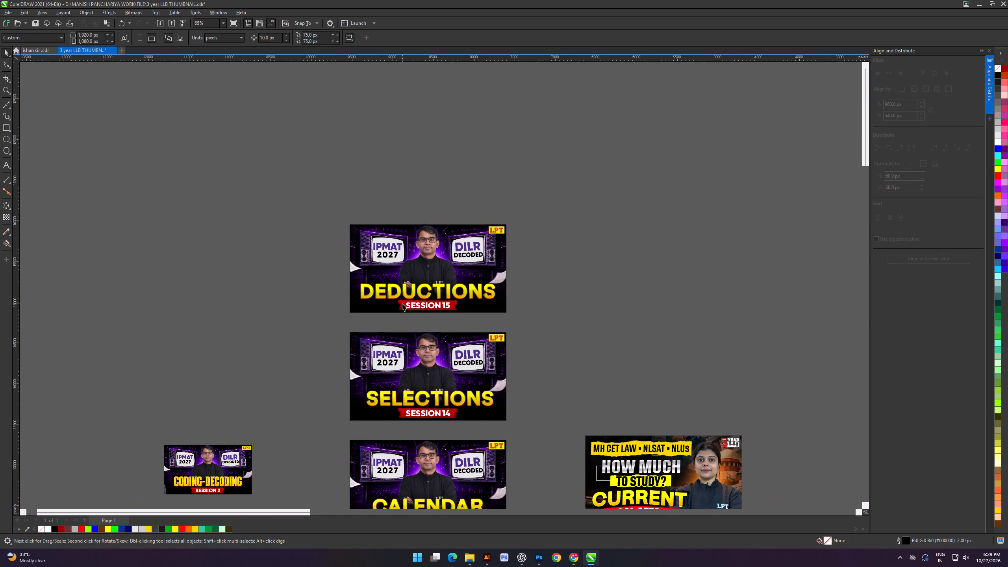
pyautogui.moveTo(293, 206); pyautogui.dragTo(549, 319)
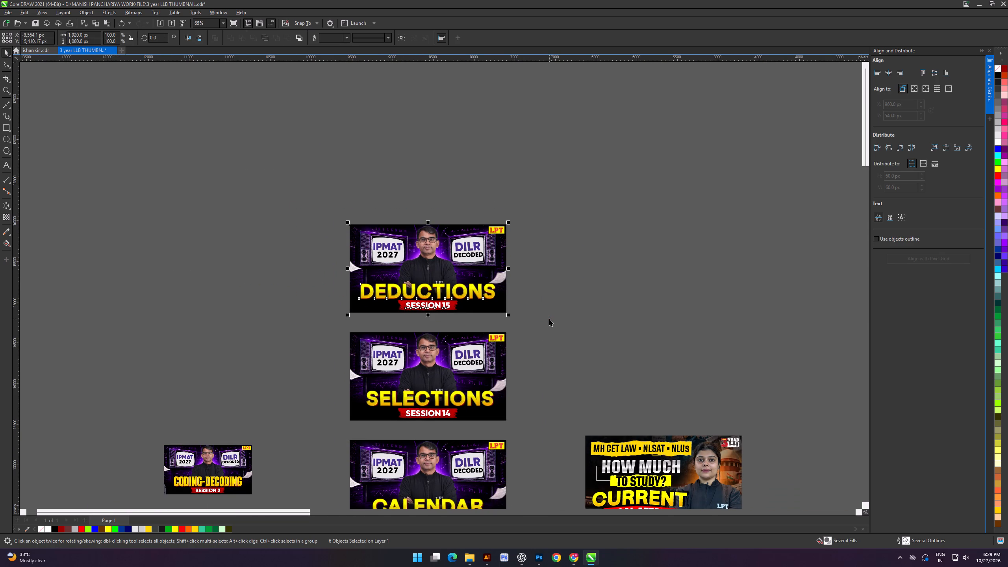
pyautogui.hotkey('ctrl', 'e')
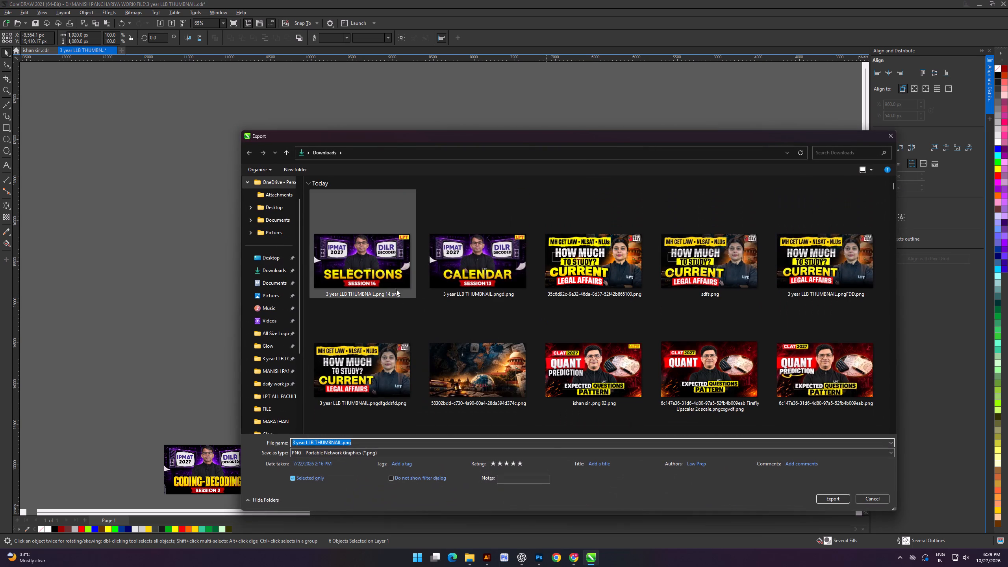
pyautogui.click(394, 445)
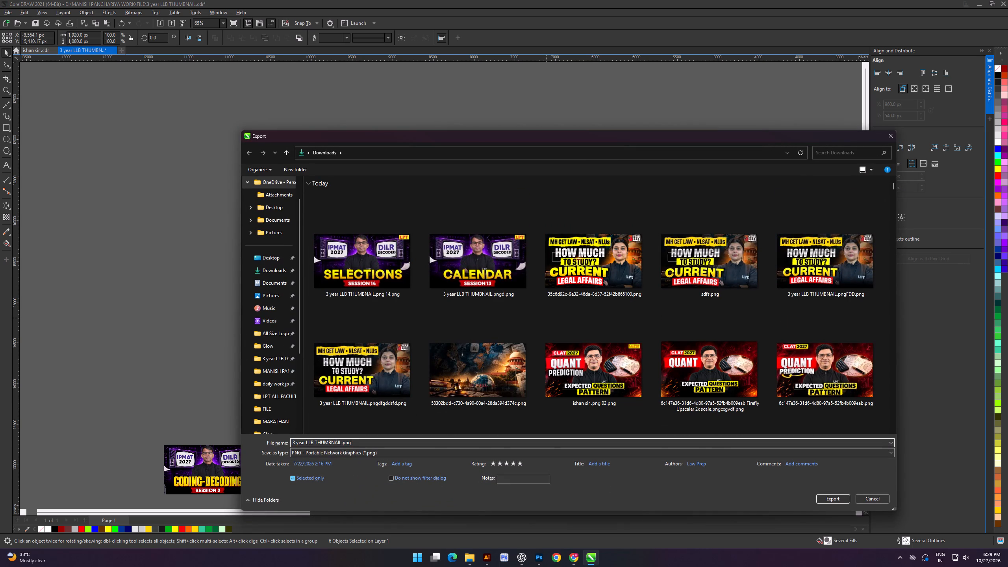
pyautogui.write('15')
pyautogui.press('Return')
pyautogui.press('Return')
pyautogui.click(256, 328)
# Copy the whole Deductions Session 15 thumbnail to about 1,224 px directly above the original.
pyautogui.scroll(-2, 358, 316)
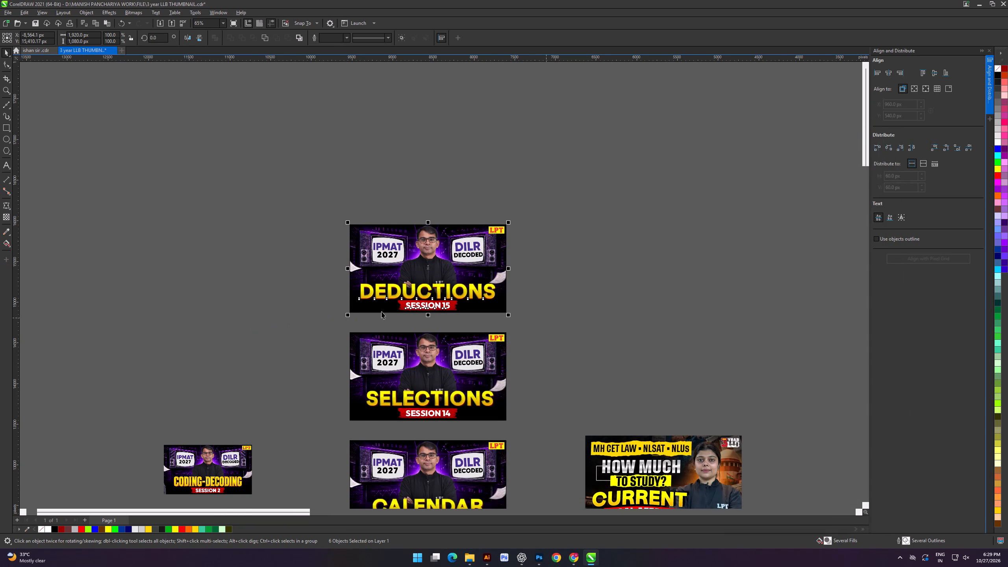
pyautogui.keyDown('alt'); pyautogui.scroll(5, 379, 296); pyautogui.keyUp('alt')
pyautogui.click(349, 246)
pyautogui.moveTo(312, 248); pyautogui.dragTo(546, 366)
pyautogui.keyDown('alt'); pyautogui.scroll(7, 458, 344); pyautogui.keyUp('alt')
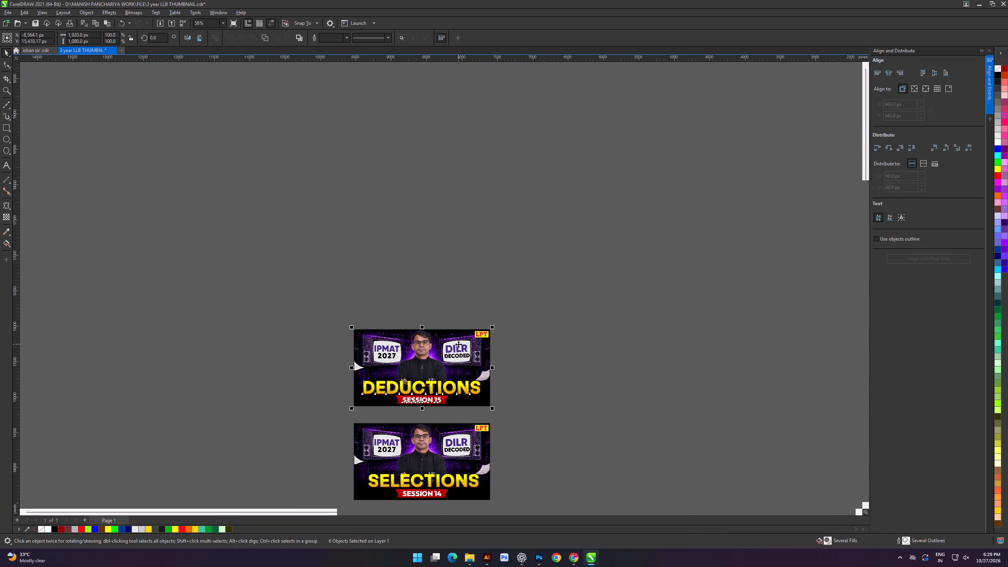
pyautogui.moveTo(456, 346); pyautogui.dragTo(455, 259, button='right')
pyautogui.click(474, 274)
pyautogui.click(635, 300)
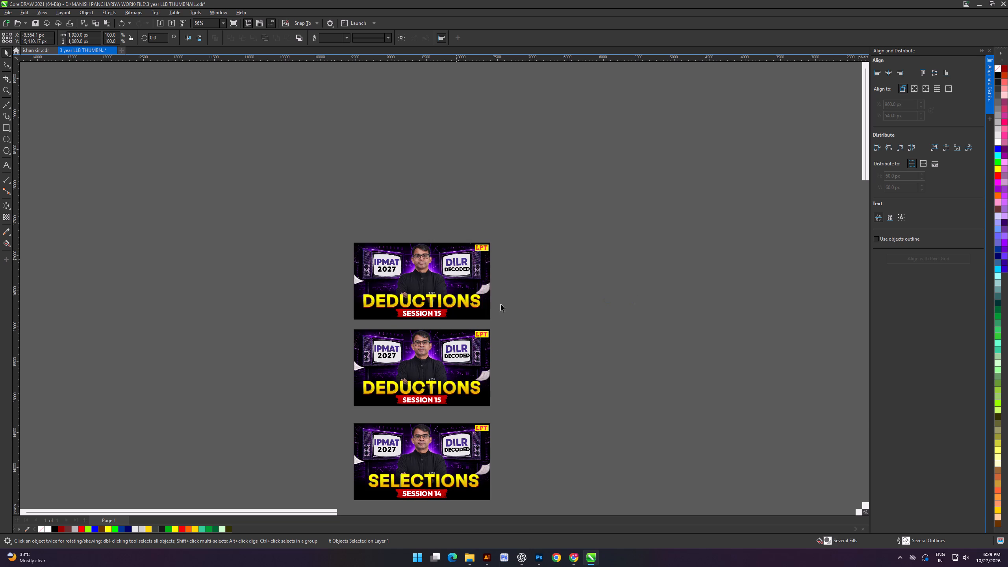
# Copy the Session 16 topic, Analogy, from the LPT Design Sheet in Chrome and return to CorelDRAW.
pyautogui.hotkey('alt', 'Tab')
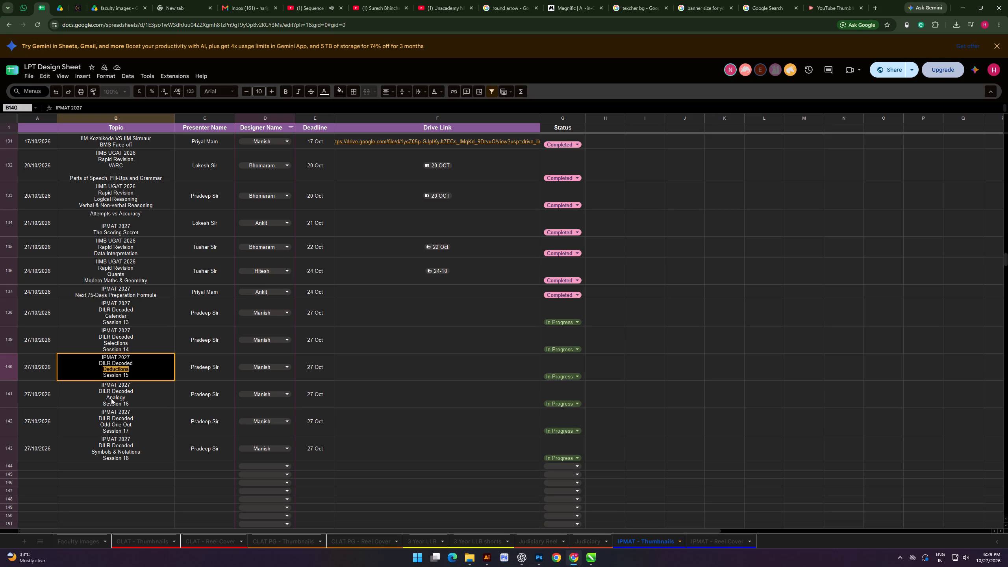
pyautogui.doubleClick(111, 398)
pyautogui.moveTo(104, 395); pyautogui.dragTo(107, 395)
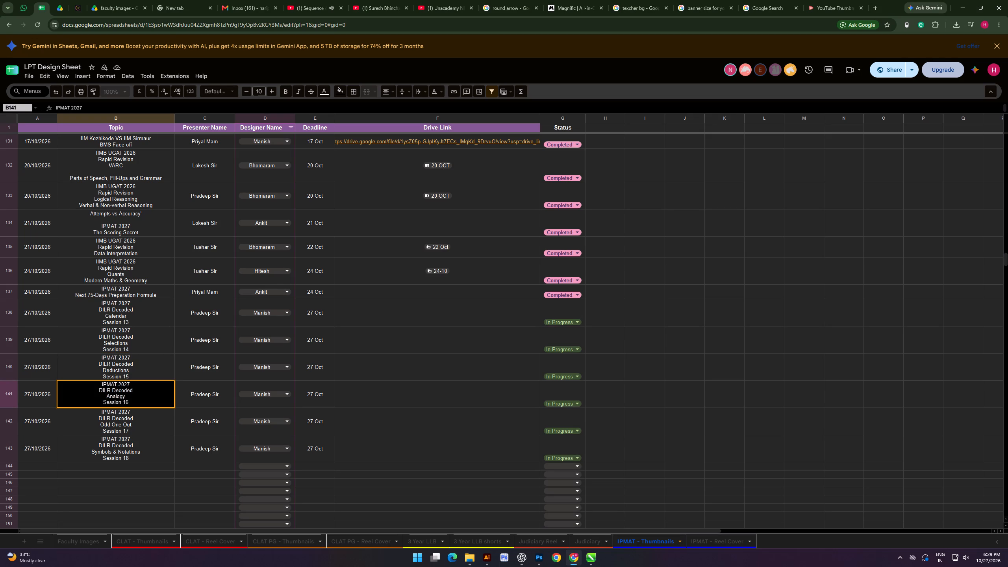
pyautogui.moveTo(107, 395); pyautogui.dragTo(126, 397)
pyautogui.rightClick(117, 397)
pyautogui.click(168, 238)
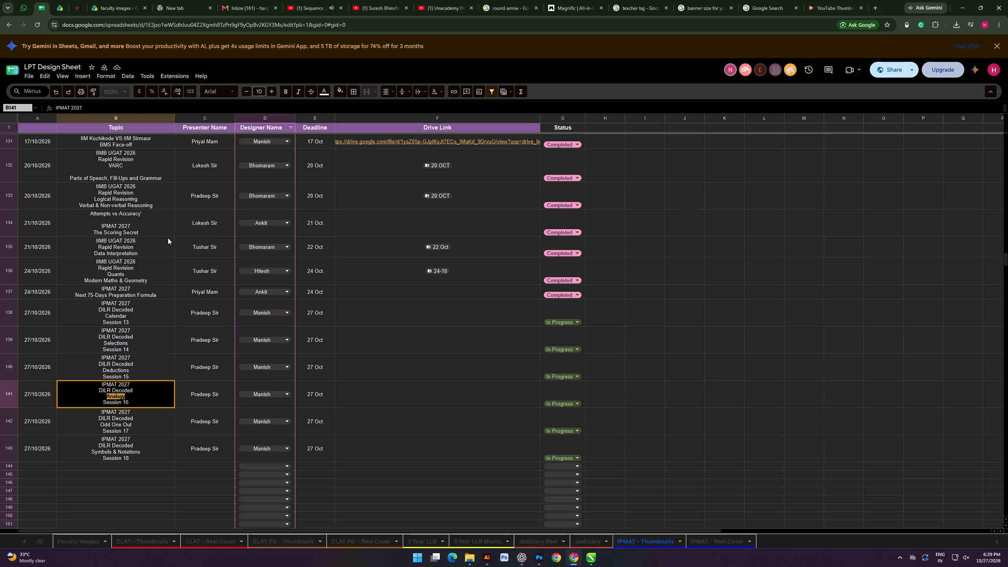
pyautogui.hotkey('alt', 'Tab')
# Change the session label on the new topmost thumbnail to SESSION 16.
pyautogui.click(246, 267)
pyautogui.scroll(4, 460, 284)
pyautogui.scroll(4, 393, 318)
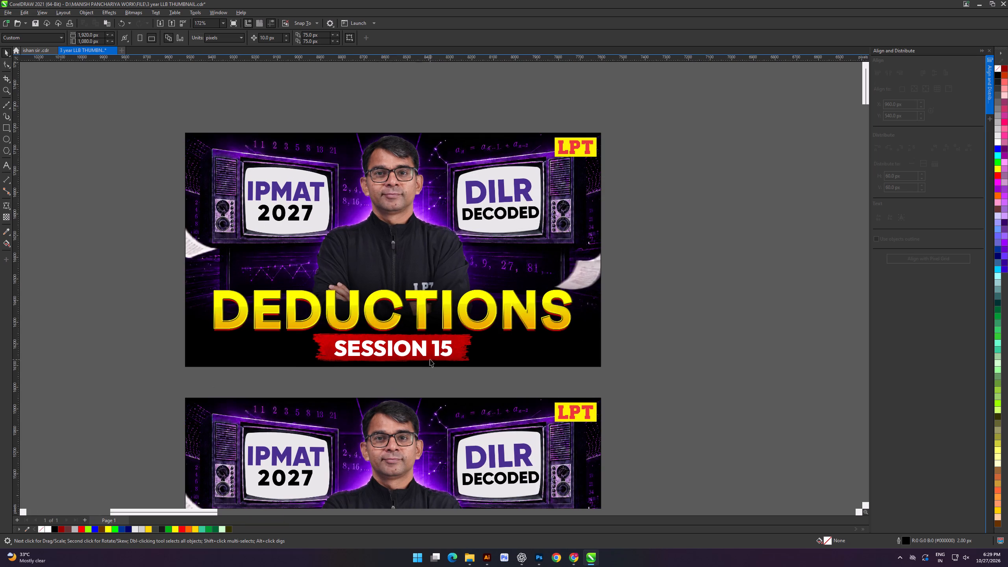
pyautogui.doubleClick(448, 351)
pyautogui.press('BackSpace')
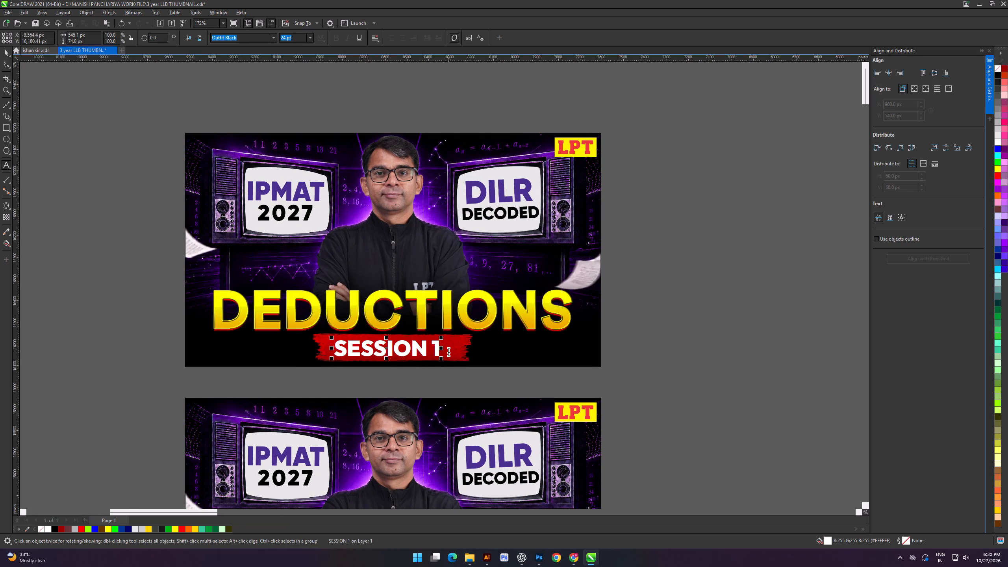
pyautogui.press('6')
pyautogui.click(4, 51)
pyautogui.moveTo(99, 174); pyautogui.dragTo(102, 177)
# Replace the yellow gradient DEDUCTIONS title on the topmost Session 16 thumbnail with the copied topic, changed to uppercase ANALOGY.
pyautogui.keyDown('shift'); pyautogui.scroll(2, 601, 267); pyautogui.keyUp('shift')
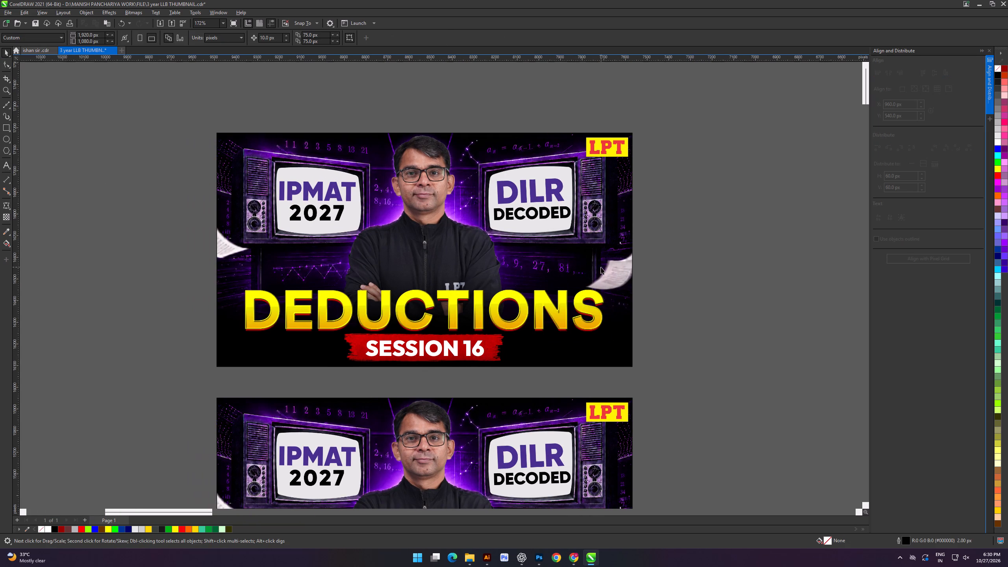
pyautogui.keyDown('shift'); pyautogui.scroll(4, 601, 267); pyautogui.keyUp('shift')
pyautogui.doubleClick(449, 317)
pyautogui.hotkey('ctrl', 'a')
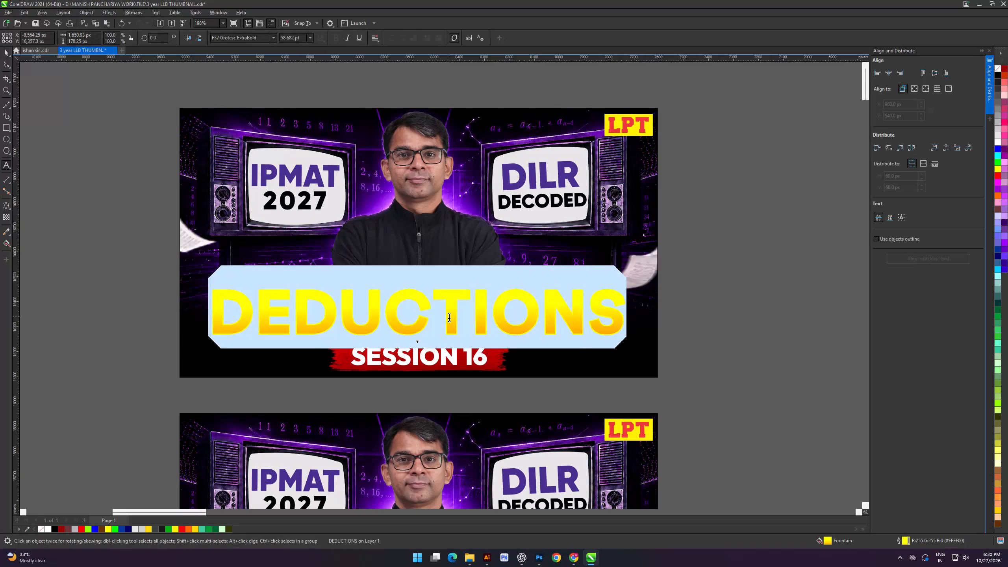
pyautogui.hotkey('ctrl', 'v')
pyautogui.tripleClick(449, 317)
pyautogui.hotkey('shift', 'F3')
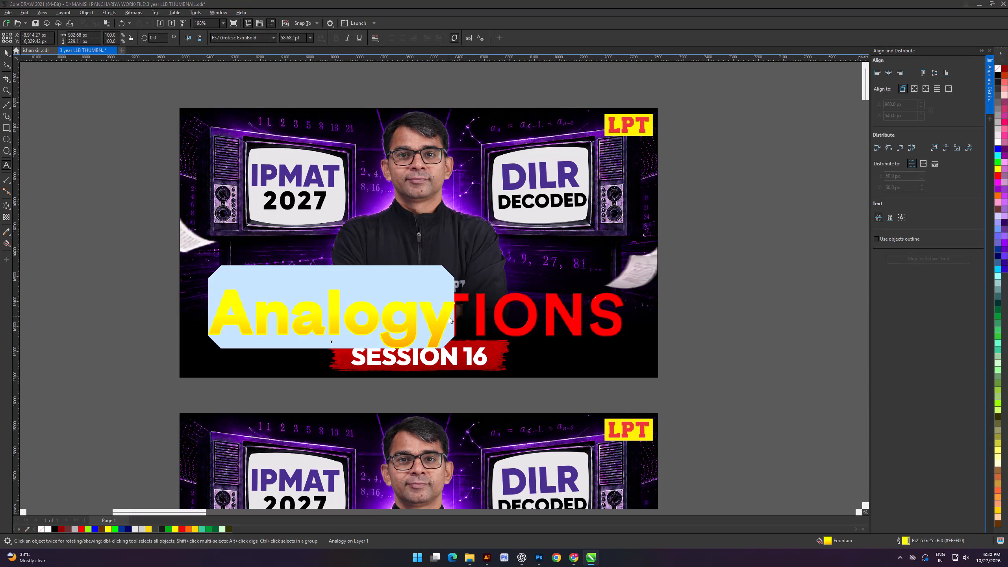
pyautogui.click(482, 271)
pyautogui.click(506, 304)
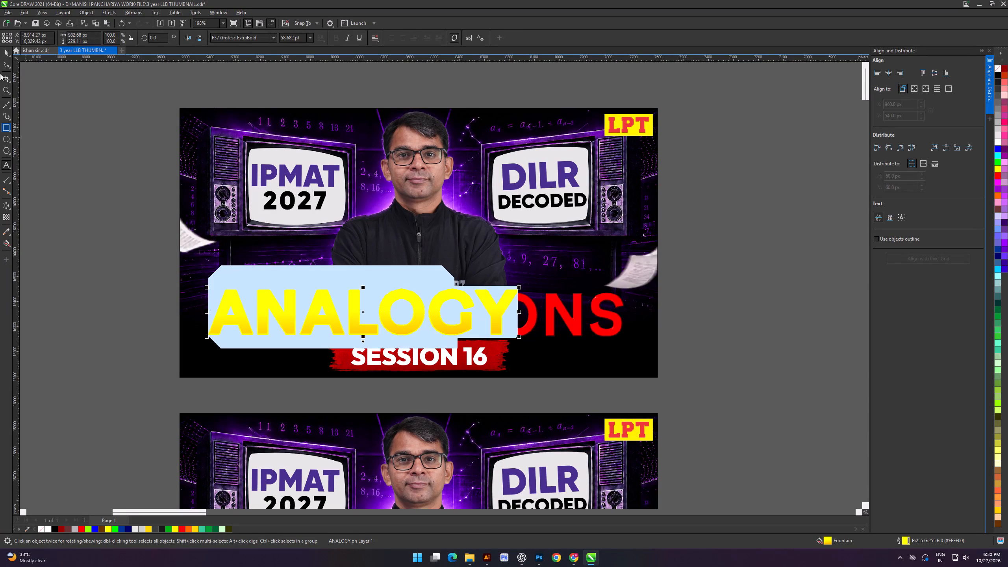
pyautogui.click(6, 49)
pyautogui.click(102, 222)
# Replace the red DEDUCTIONS shadow title on the Session 16 thumbnail with the copied topic, changed to uppercase ANALOGY.
pyautogui.tripleClick(551, 309)
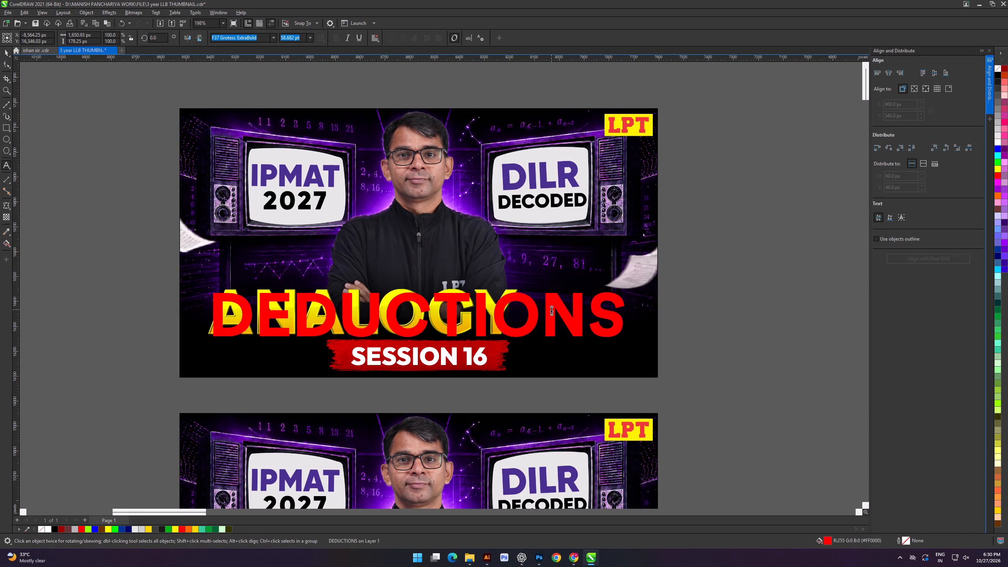
pyautogui.click(551, 309)
pyautogui.hotkey('ctrl', 'v')
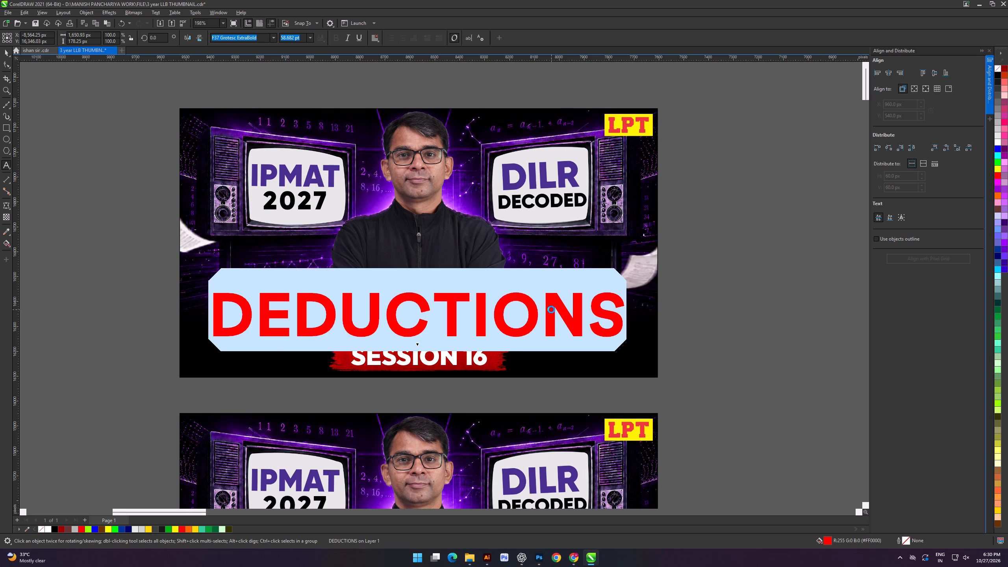
pyautogui.tripleClick(445, 320)
pyautogui.hotkey('shift', 'F3')
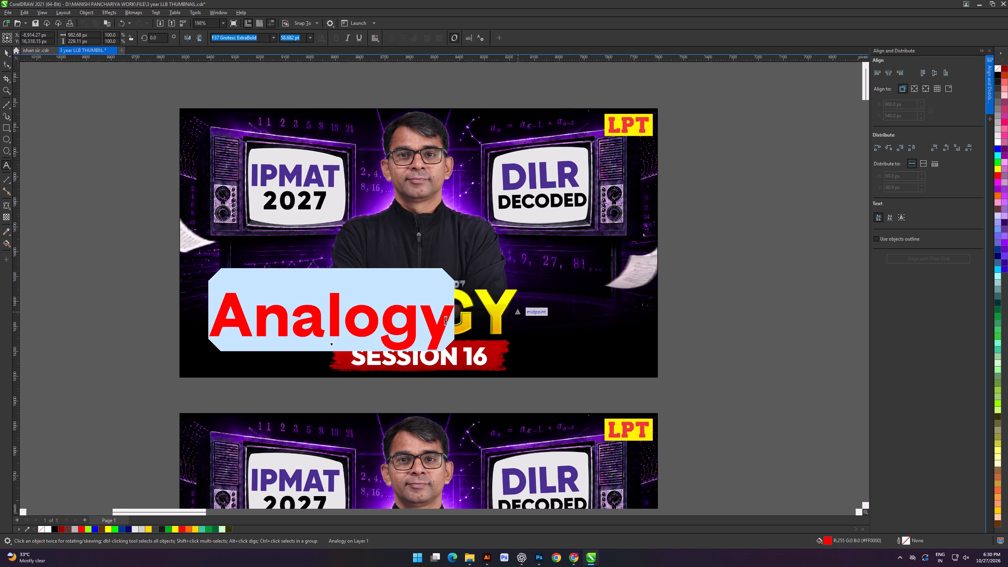
pyautogui.click(485, 269)
pyautogui.click(498, 298)
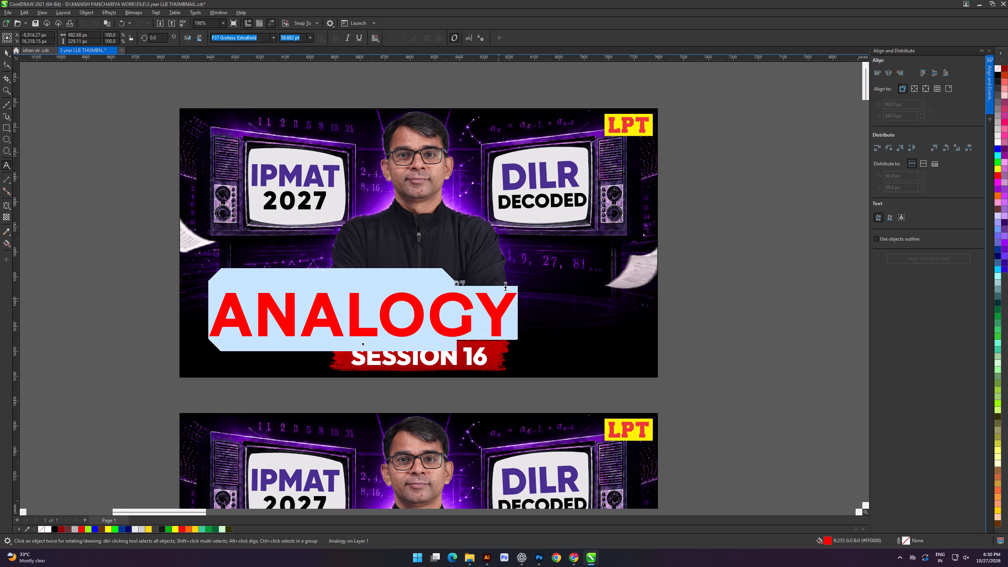
pyautogui.click(3, 50)
pyautogui.click(91, 225)
# Centre both ANALOGY title layers horizontally on the Session 16 thumbnail background.
pyautogui.keyDown('shift'); pyautogui.scroll(4, 310, 286); pyautogui.keyUp('shift')
pyautogui.moveTo(104, 257); pyautogui.dragTo(245, 306)
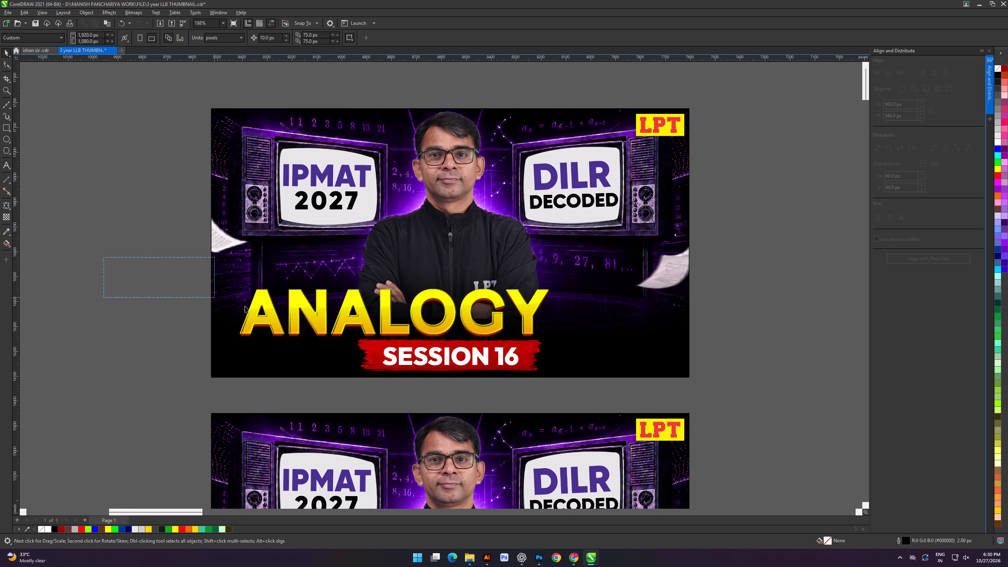
pyautogui.moveTo(245, 306); pyautogui.dragTo(564, 348)
pyautogui.keyDown('shift'); pyautogui.click(622, 334); pyautogui.keyUp('shift')
pyautogui.click(888, 74)
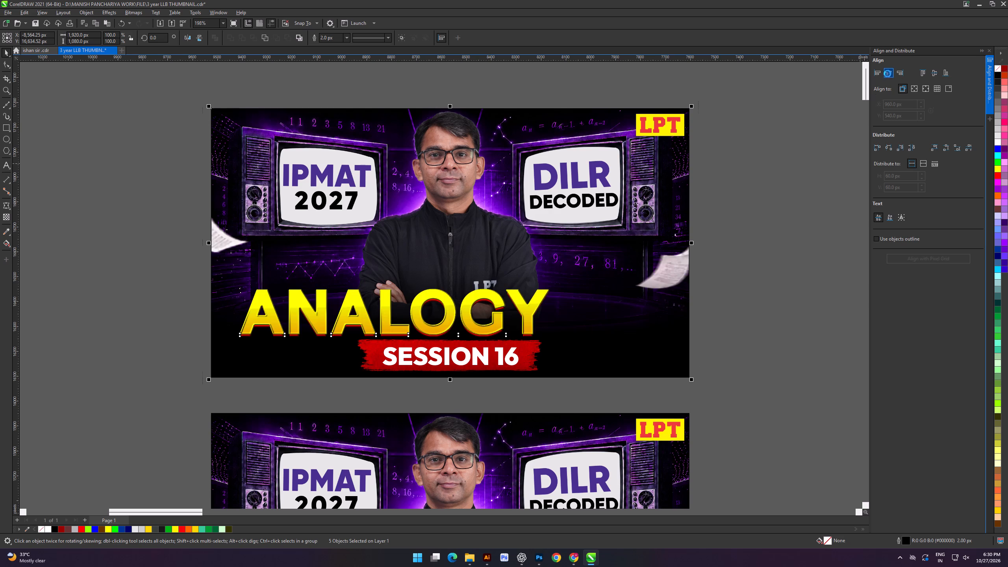
pyautogui.moveTo(117, 248); pyautogui.dragTo(130, 249)
# Export the complete Analogy Session 16 thumbnail as a PNG to Downloads, with df added to the file name.
pyautogui.scroll(-4, 448, 265)
pyautogui.moveTo(293, 146); pyautogui.dragTo(619, 314)
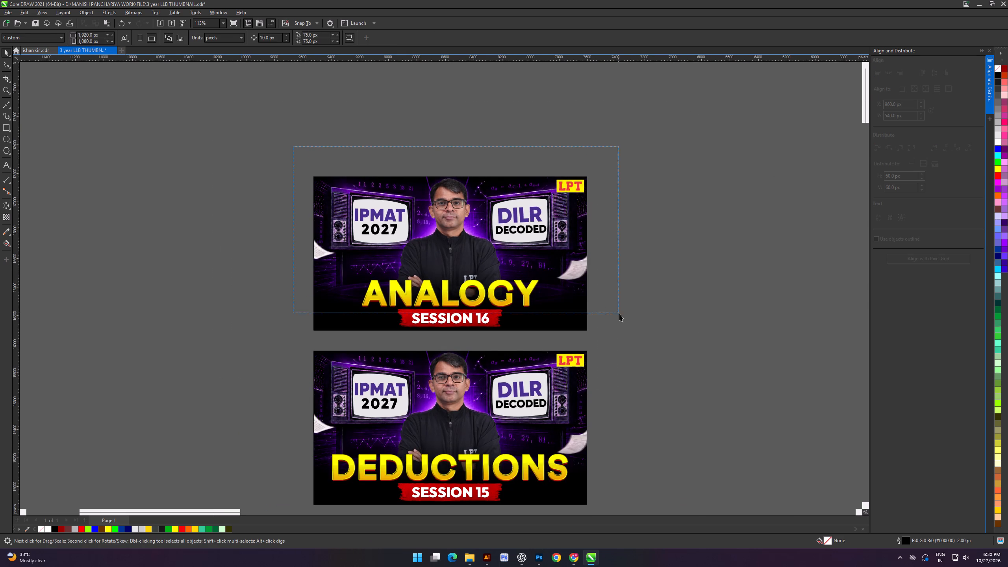
pyautogui.moveTo(619, 314); pyautogui.dragTo(637, 344)
pyautogui.hotkey('ctrl', 'e')
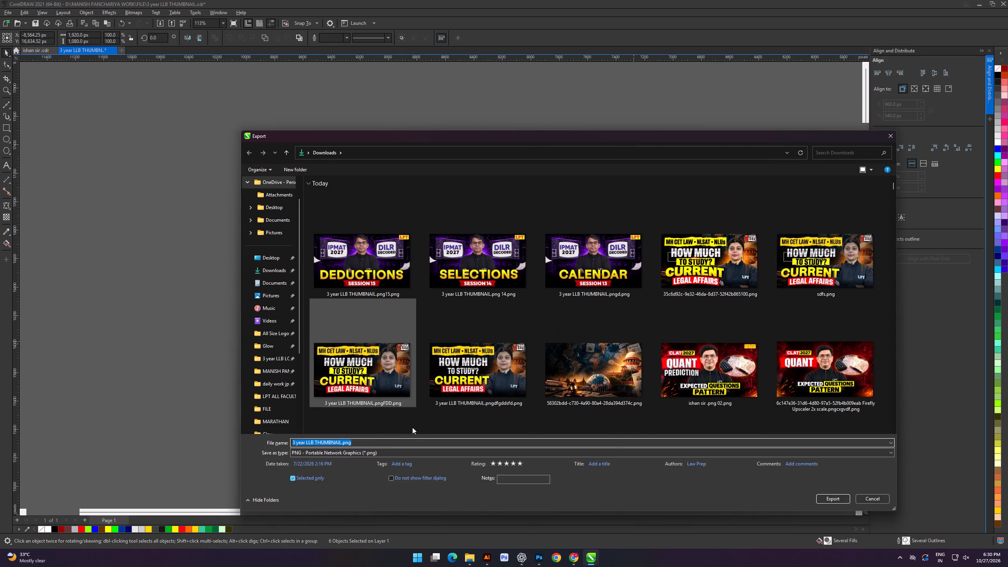
pyautogui.click(422, 445)
pyautogui.click(426, 444)
pyautogui.write('df')
pyautogui.press('Return')
pyautogui.press('Return')
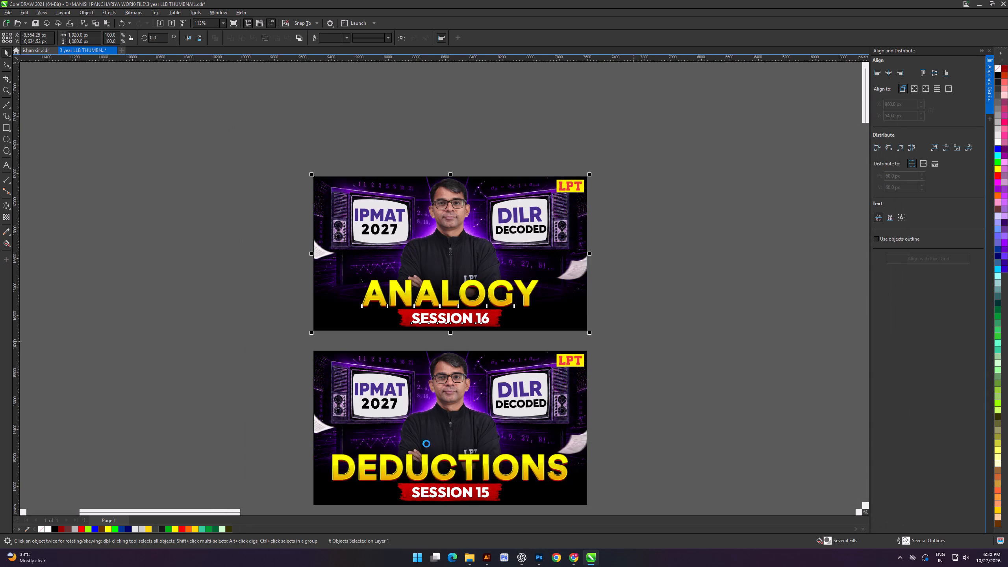
# Copy the whole Analogy Session 16 thumbnail to about 1,292 px directly above the original.
pyautogui.click(161, 293)
pyautogui.keyDown('alt'); pyautogui.scroll(2, 305, 285); pyautogui.keyUp('alt')
pyautogui.click(217, 285)
pyautogui.scroll(-2, 485, 312)
pyautogui.keyDown('alt'); pyautogui.scroll(2, 485, 312); pyautogui.keyUp('alt')
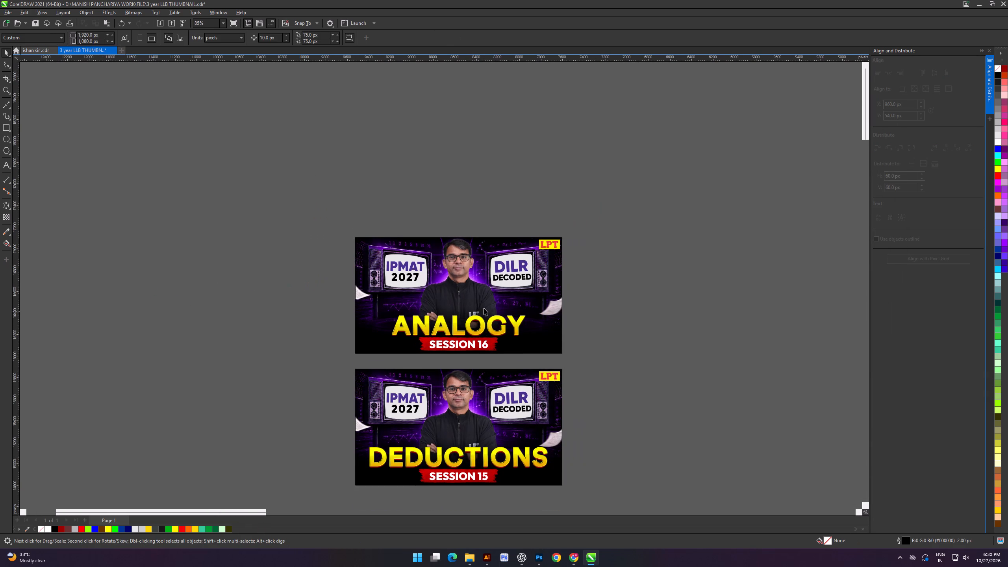
pyautogui.moveTo(321, 221); pyautogui.dragTo(595, 366)
pyautogui.keyDown('alt'); pyautogui.scroll(8, 541, 376); pyautogui.keyUp('alt')
pyautogui.moveTo(530, 375); pyautogui.dragTo(517, 222, button='right')
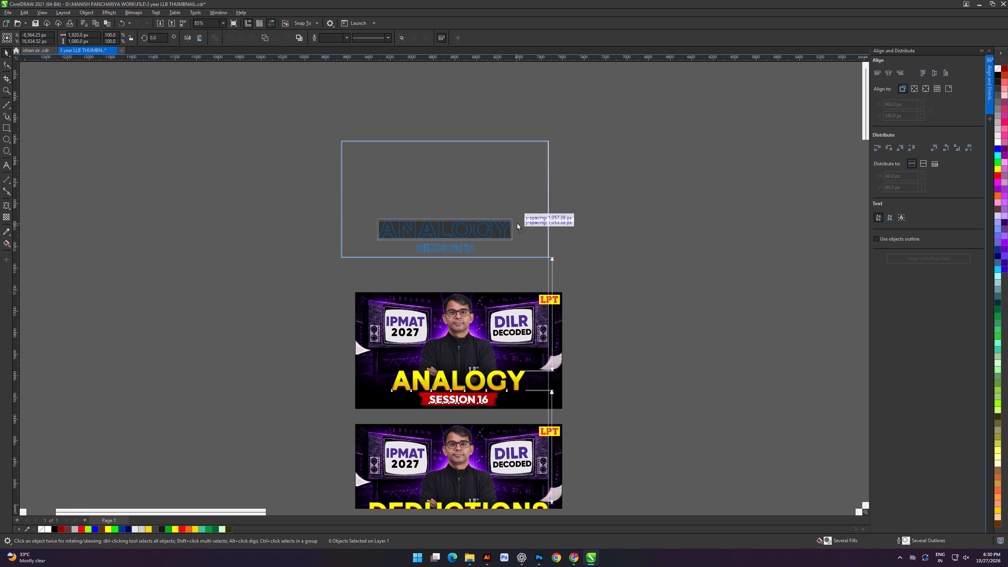
pyautogui.moveTo(517, 222); pyautogui.dragTo(529, 236, button='right')
pyautogui.click(561, 250)
pyautogui.click(689, 291)
pyautogui.keyDown('alt'); pyautogui.scroll(8, 569, 327); pyautogui.keyUp('alt')
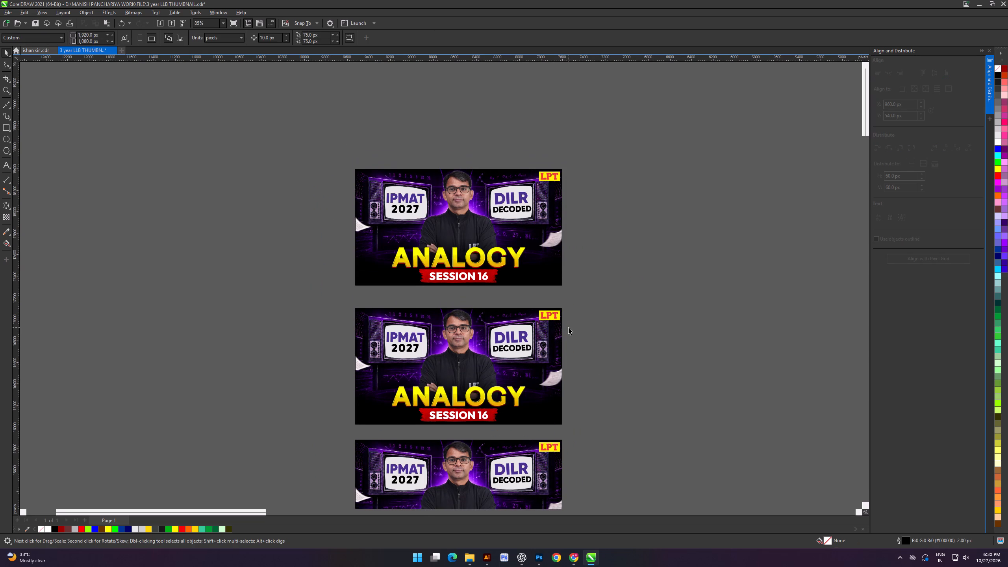
pyautogui.keyDown('alt'); pyautogui.scroll(7, 569, 327); pyautogui.keyUp('alt')
pyautogui.click(230, 229)
# Copy the Session 17 topic, Odd One Out, from the LPT Design Sheet in Chrome and return to CorelDRAW.
pyautogui.hotkey('alt', 'Tab')
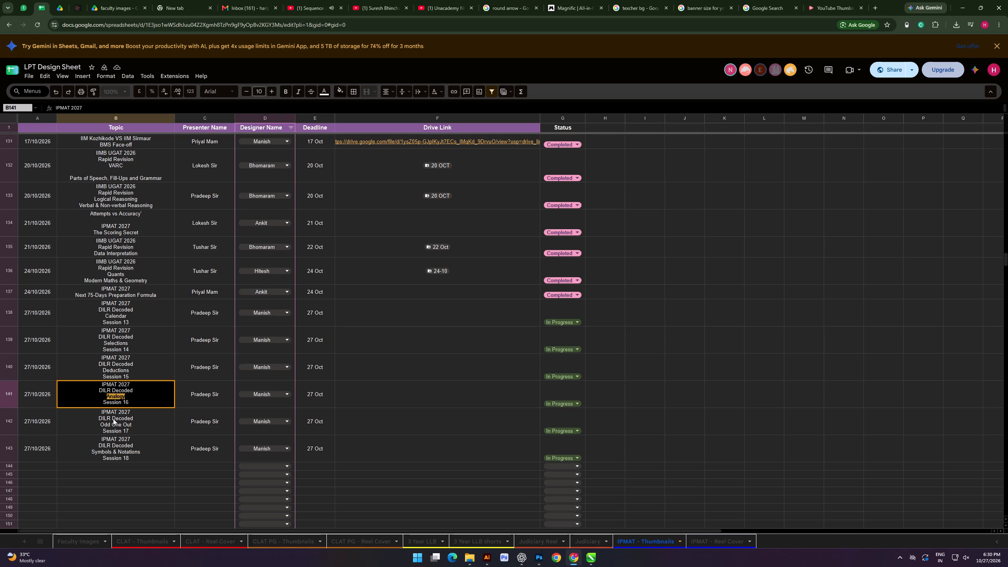
pyautogui.doubleClick(112, 424)
pyautogui.moveTo(100, 425); pyautogui.dragTo(141, 426)
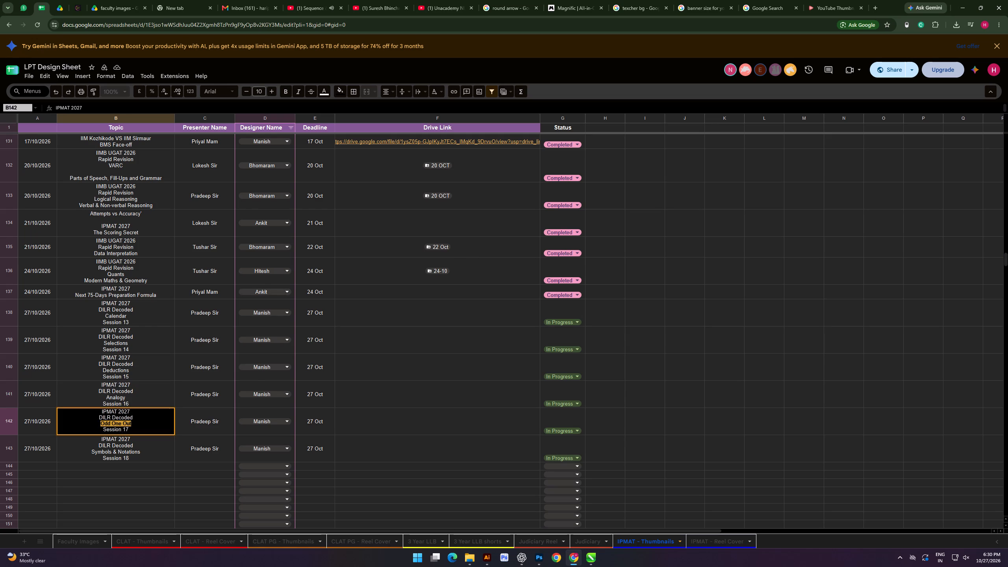
pyautogui.moveTo(141, 426); pyautogui.dragTo(143, 426)
pyautogui.rightClick(124, 425)
pyautogui.click(174, 259)
pyautogui.hotkey('alt', 'Tab')
# Replace the yellow gradient ANALOGY title on the topmost thumbnail with uppercase ODD ONE OUT and shift it left about 170 px.
pyautogui.scroll(5, 495, 298)
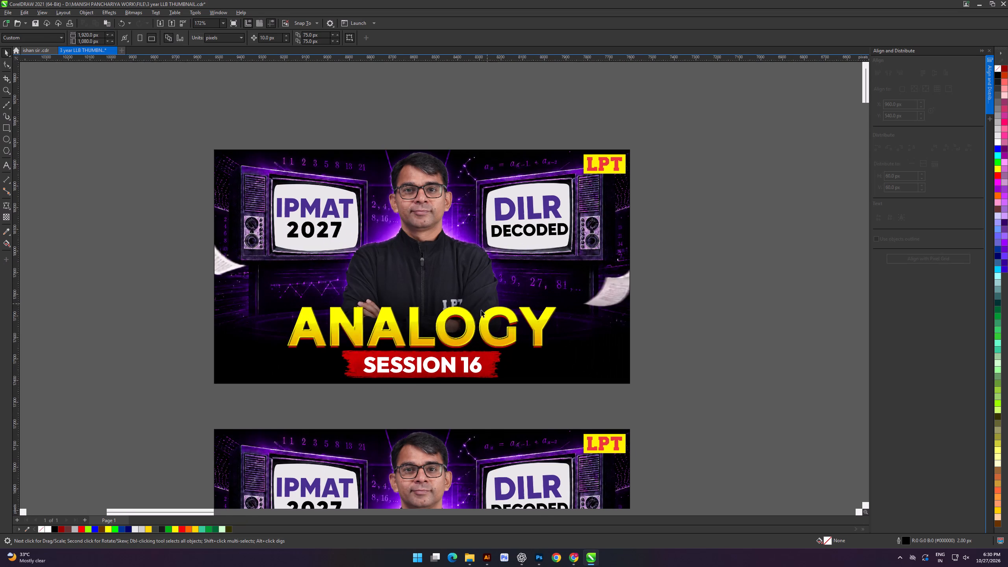
pyautogui.doubleClick(471, 321)
pyautogui.hotkey('ctrl', 'a')
pyautogui.hotkey('ctrl', 'v')
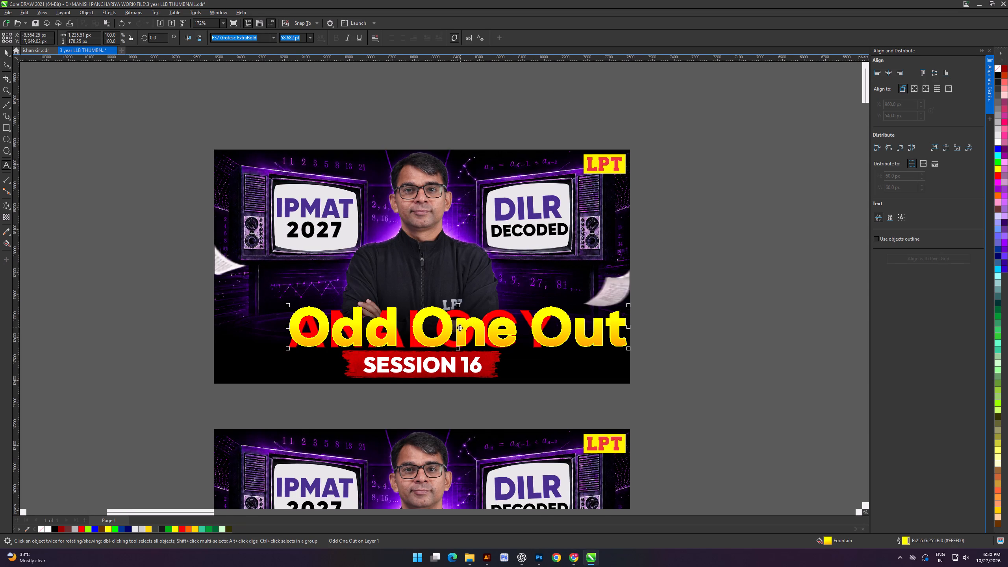
pyautogui.tripleClick(454, 328)
pyautogui.hotkey('shift', 'F3')
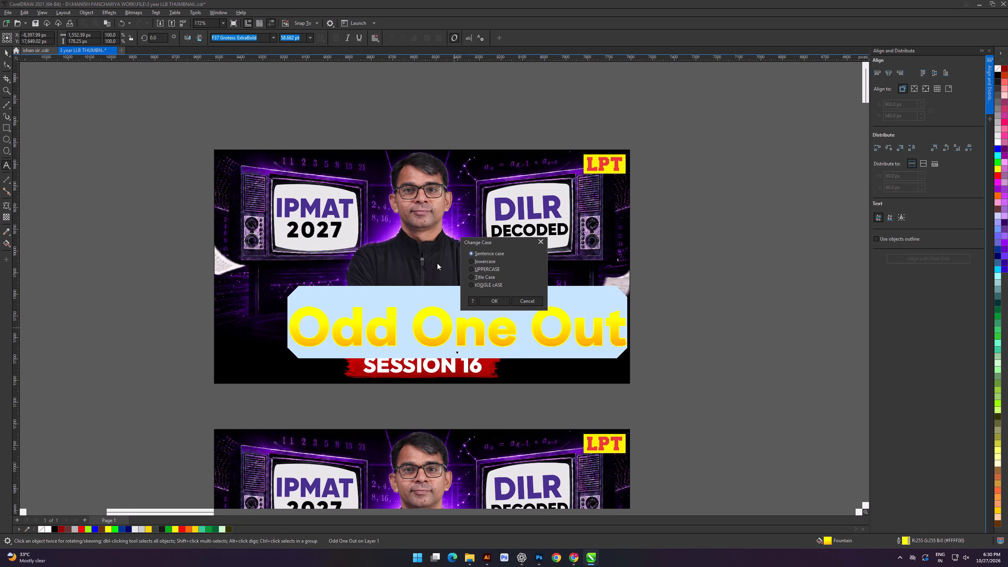
pyautogui.click(476, 268)
pyautogui.click(494, 302)
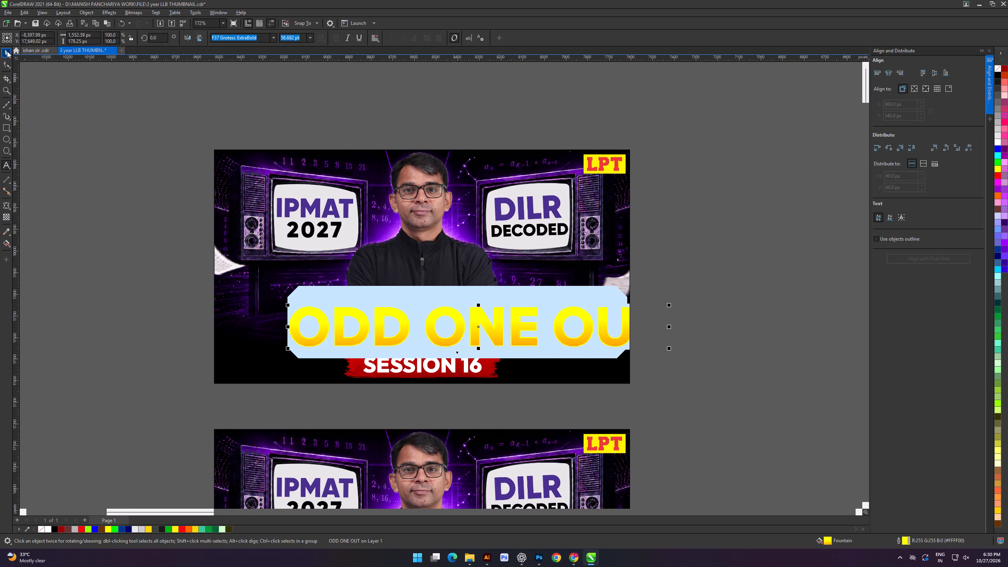
pyautogui.click(7, 51)
pyautogui.moveTo(95, 219); pyautogui.dragTo(100, 222)
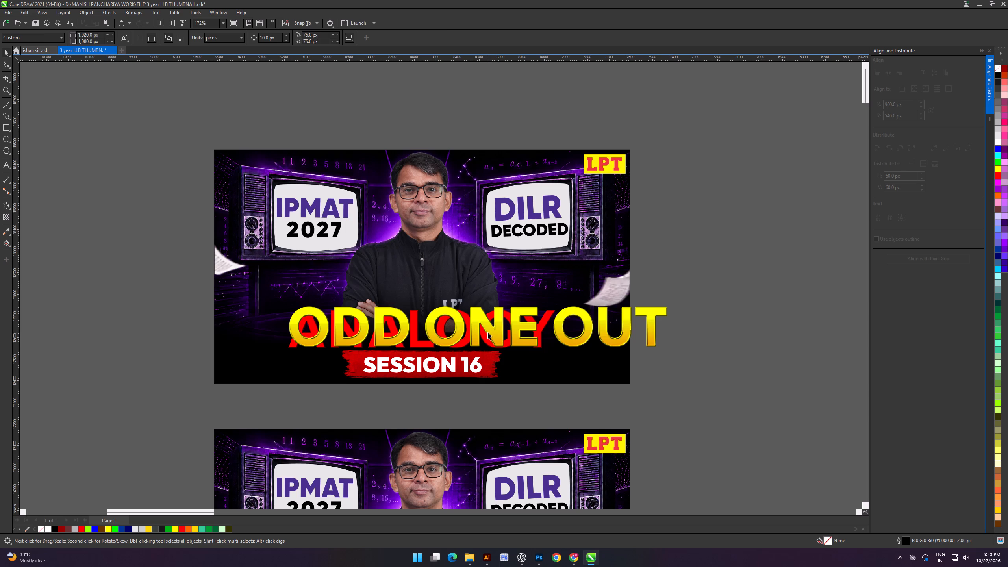
pyautogui.moveTo(488, 332); pyautogui.dragTo(452, 334)
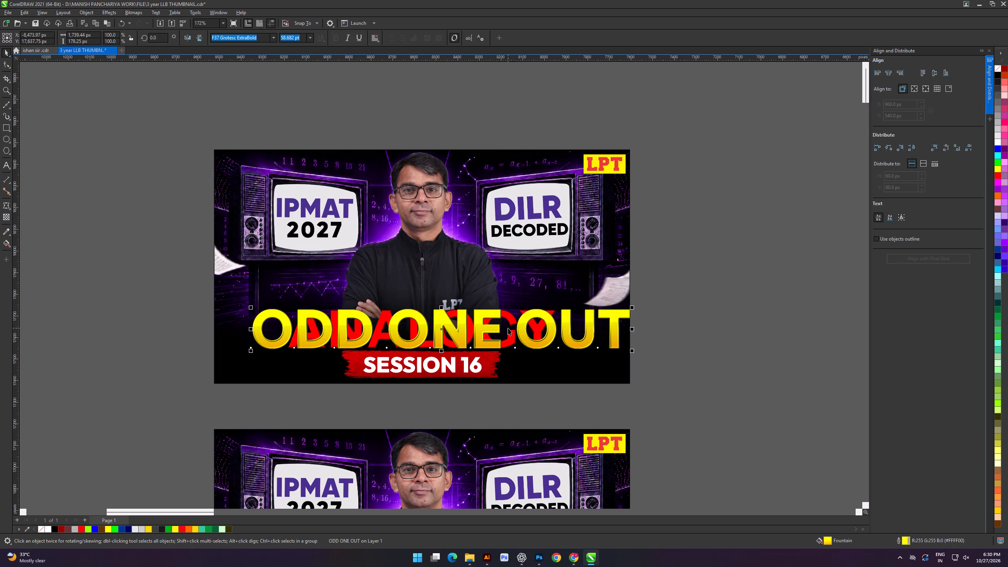
# Send the gradient title back one level and replace the red ANALOGY title with the copied topic, changed to uppercase ODD ONE OUT.
pyautogui.hotkey('ctrl', 'pagedown')
pyautogui.click(515, 345)
pyautogui.doubleClick(510, 339)
pyautogui.hotkey('ctrl', 'a')
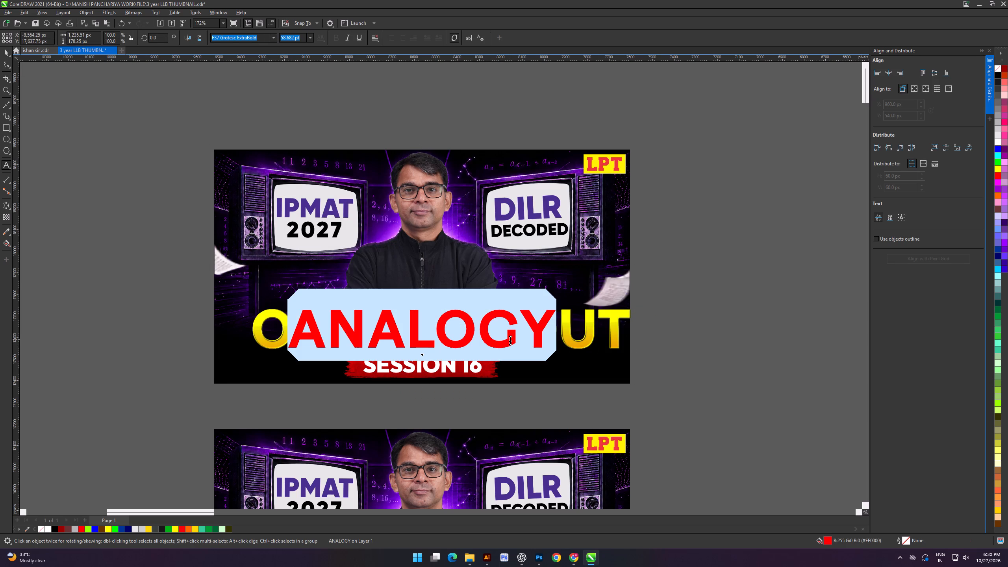
pyautogui.hotkey('shift', 'F3')
pyautogui.click(487, 271)
pyautogui.click(496, 299)
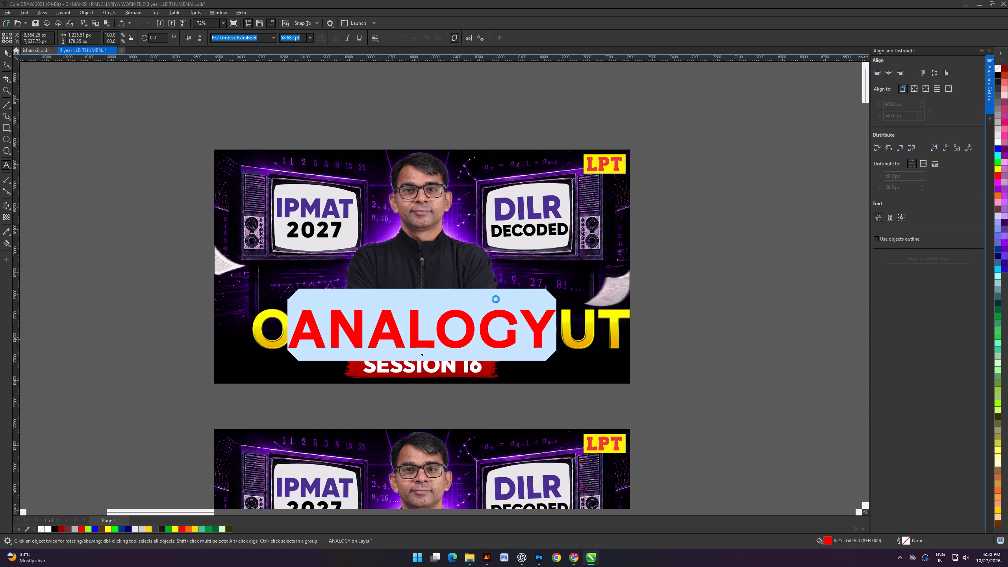
pyautogui.hotkey('ctrl', 'v')
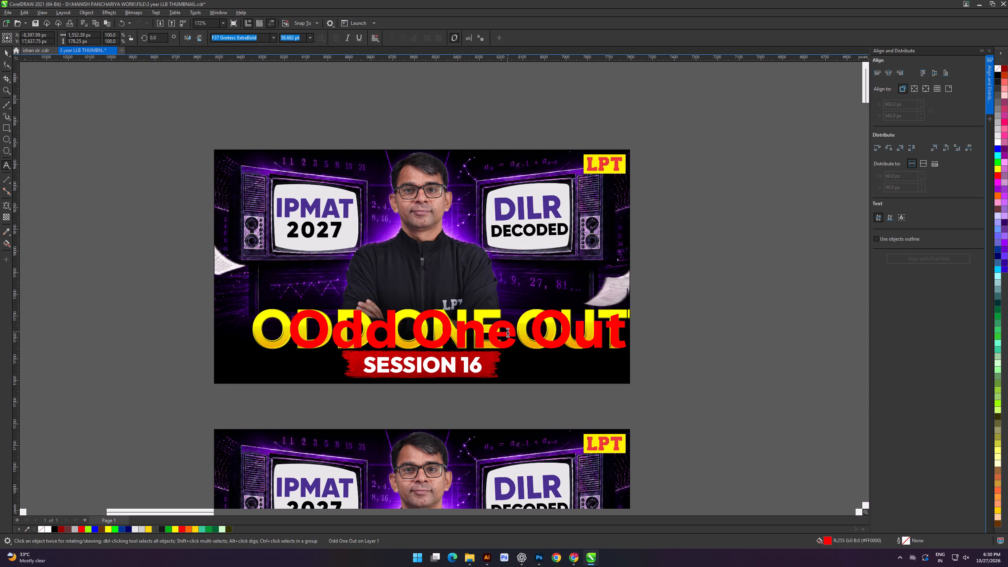
pyautogui.tripleClick(508, 332)
pyautogui.hotkey('shift', 'F3')
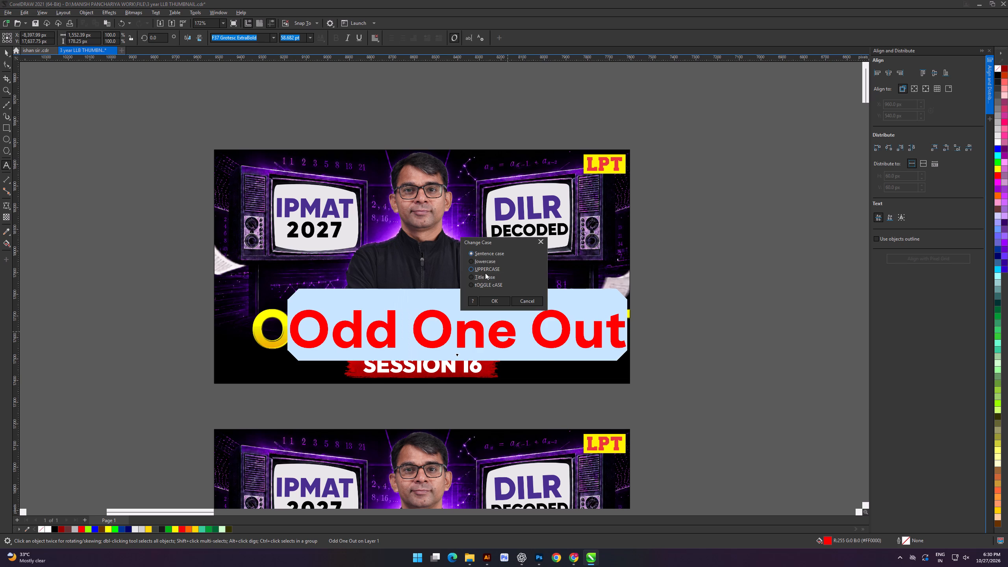
pyautogui.click(485, 272)
pyautogui.click(499, 298)
pyautogui.click(2, 54)
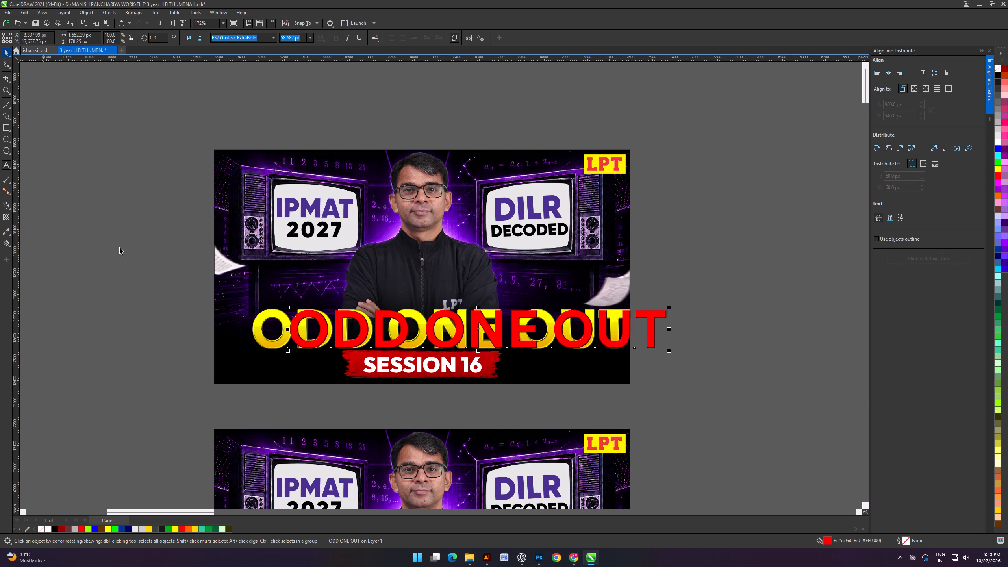
pyautogui.moveTo(131, 263); pyautogui.dragTo(139, 263)
# Move the red ODD ONE OUT title onto the gradient one, send it back one level and nudge it down.
pyautogui.scroll(2, 446, 319)
pyautogui.moveTo(462, 343); pyautogui.dragTo(409, 343)
pyautogui.hotkey('ctrl', 'pagedown')
pyautogui.press('Down')
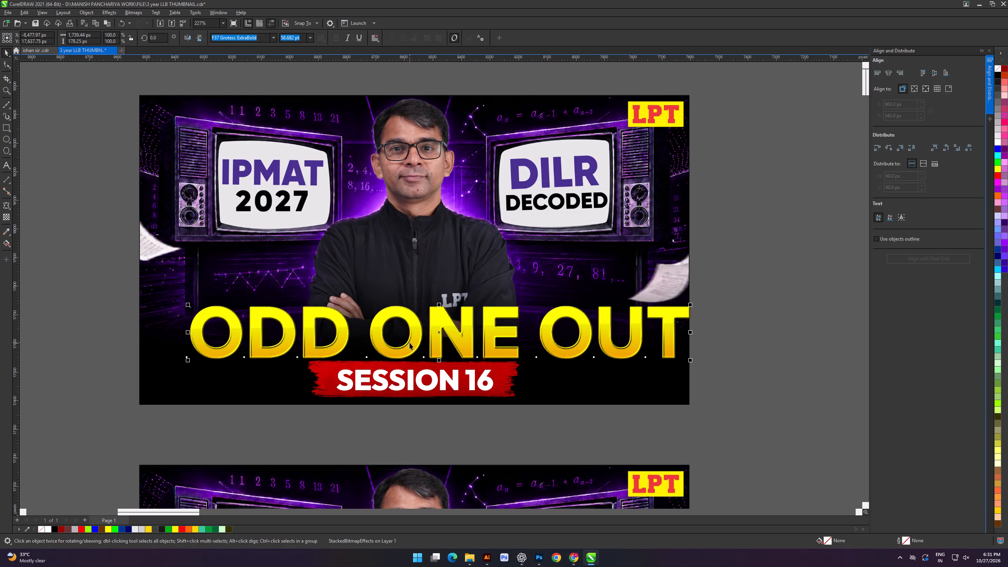
# Centre both ODD ONE OUT title layers horizontally on the topmost thumbnail's background.
pyautogui.scroll(-3, 434, 354)
pyautogui.click(175, 322)
pyautogui.moveTo(159, 295); pyautogui.dragTo(617, 366)
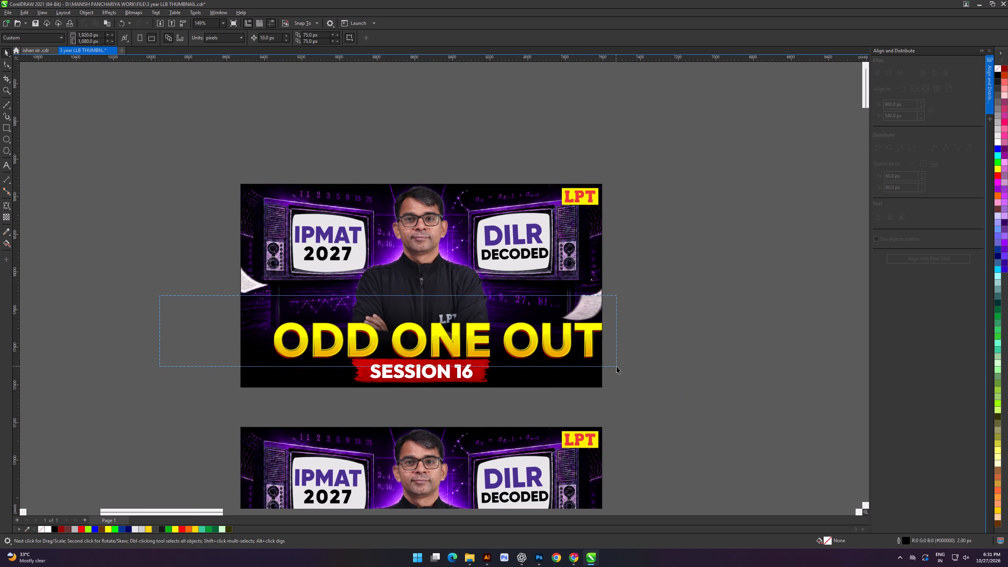
pyautogui.moveTo(617, 366); pyautogui.dragTo(617, 367)
pyautogui.keyDown('shift'); pyautogui.click(546, 269); pyautogui.keyUp('shift')
pyautogui.click(890, 68)
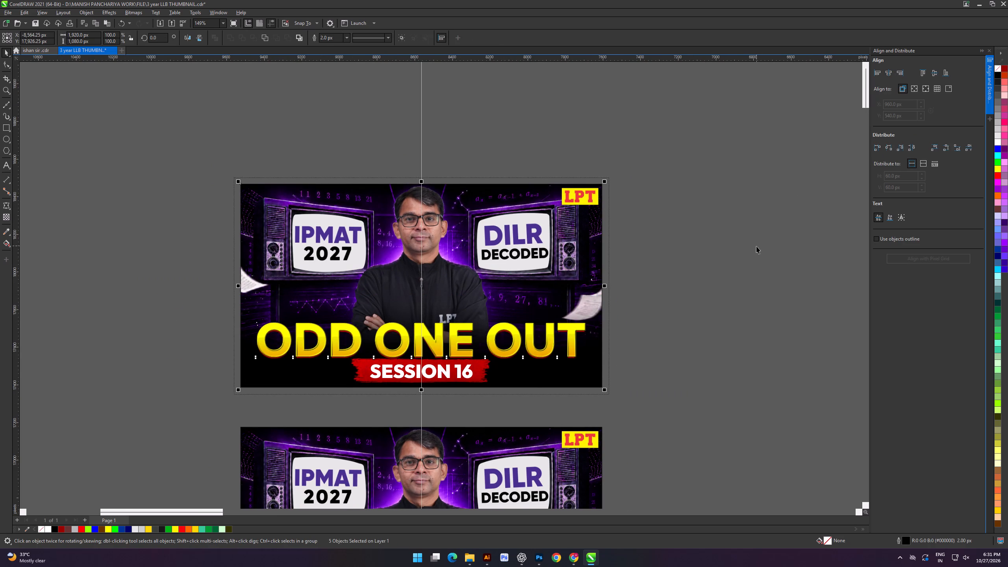
pyautogui.click(756, 246)
# Scale both ODD ONE OUT title layers down around their centre to about 1,594 px wide.
pyautogui.scroll(3, 545, 336)
pyautogui.scroll(-4, 353, 347)
pyautogui.keyDown('shift'); pyautogui.scroll(10, 366, 349); pyautogui.keyUp('shift')
pyautogui.moveTo(195, 292); pyautogui.dragTo(706, 382)
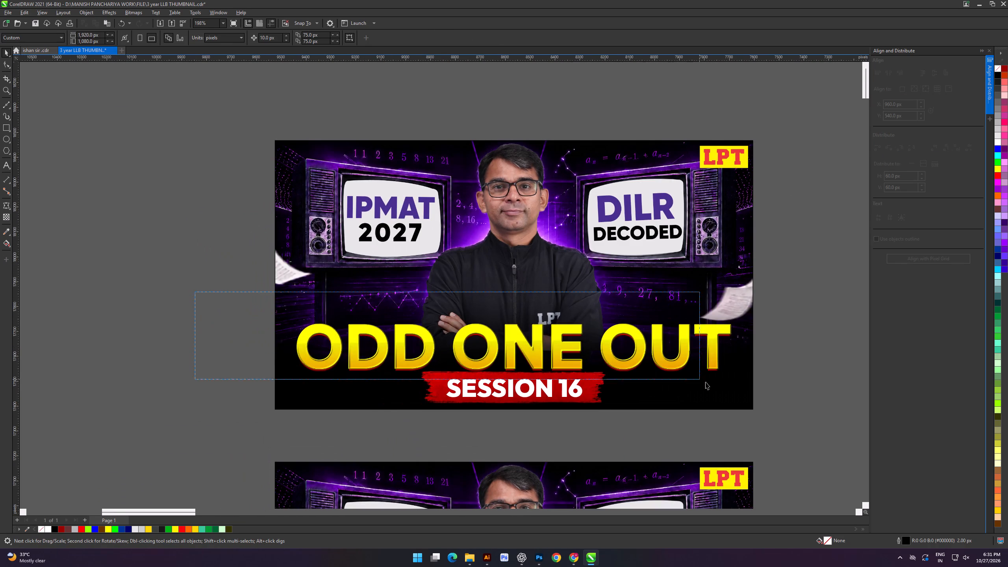
pyautogui.moveTo(706, 382); pyautogui.dragTo(758, 385)
pyautogui.keyDown('shift'); pyautogui.moveTo(734, 373); pyautogui.dragTo(715, 378); pyautogui.keyUp('shift')
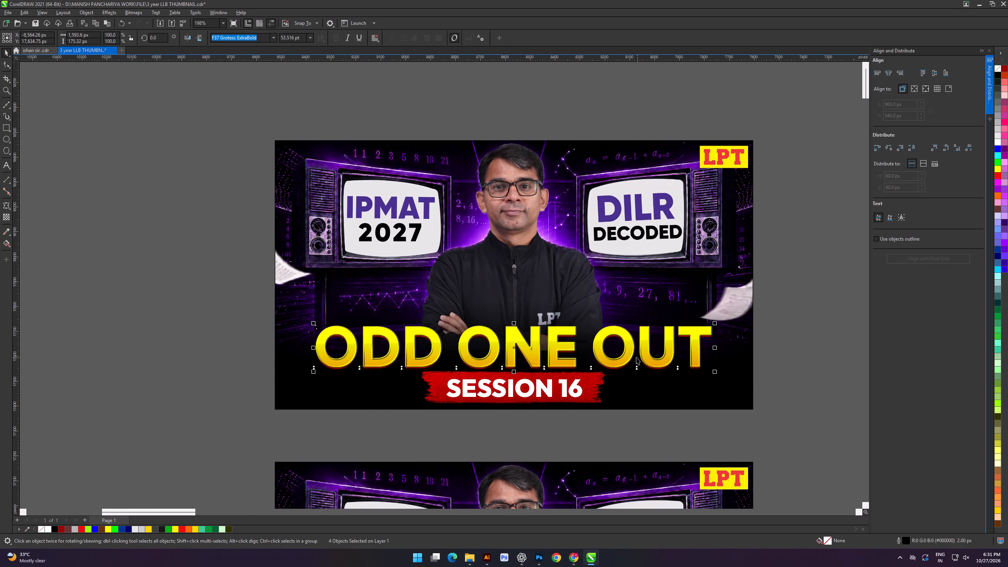
# Scale both ODD ONE OUT title layers down to about 1,537 px wide and reposition them above the session banner.
pyautogui.moveTo(644, 352); pyautogui.dragTo(654, 350)
pyautogui.scroll(2, 573, 356)
pyautogui.click(561, 352)
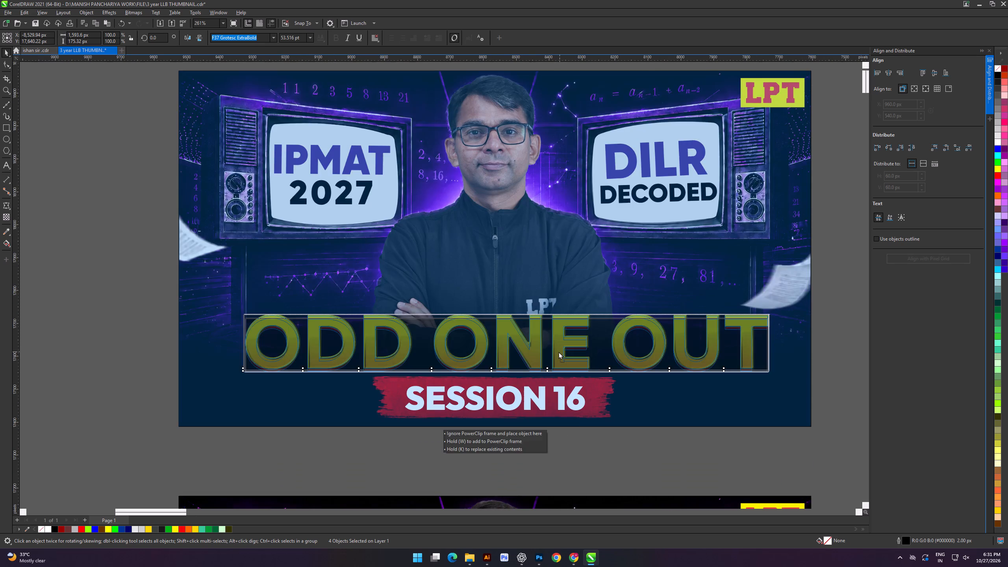
pyautogui.scroll(-6, 558, 352)
pyautogui.keyDown('shift'); pyautogui.scroll(-5, 534, 351); pyautogui.keyUp('shift')
pyautogui.scroll(3, 569, 348)
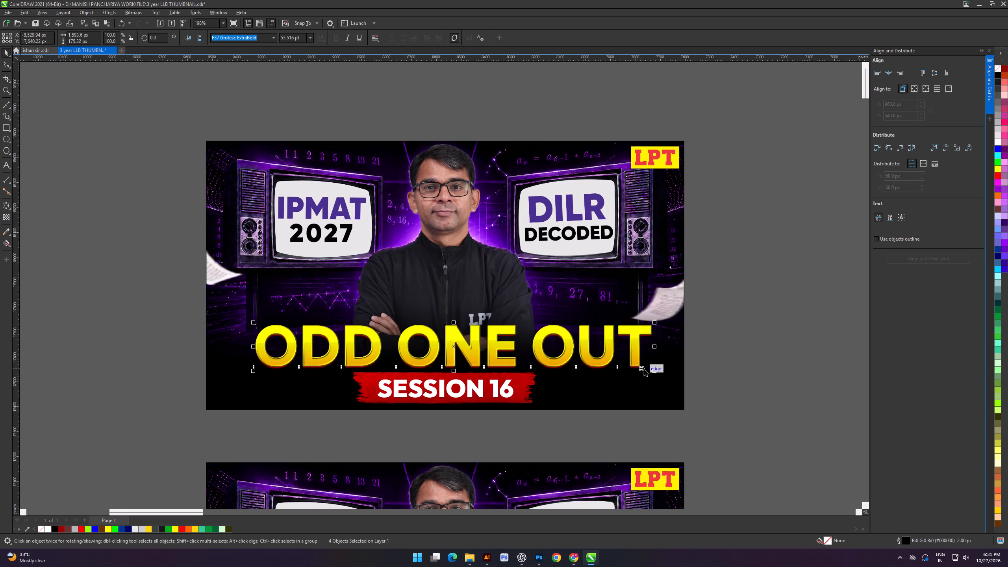
pyautogui.keyDown('shift'); pyautogui.moveTo(656, 372); pyautogui.dragTo(649, 373); pyautogui.keyUp('shift')
pyautogui.click(493, 341)
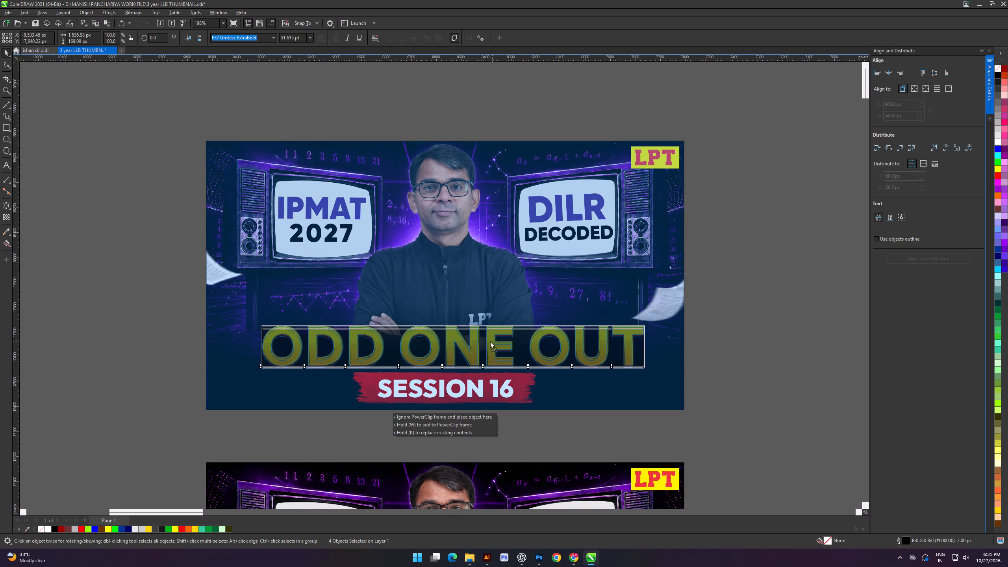
pyautogui.scroll(3, 486, 346)
pyautogui.scroll(-5, 493, 348)
pyautogui.click(179, 278)
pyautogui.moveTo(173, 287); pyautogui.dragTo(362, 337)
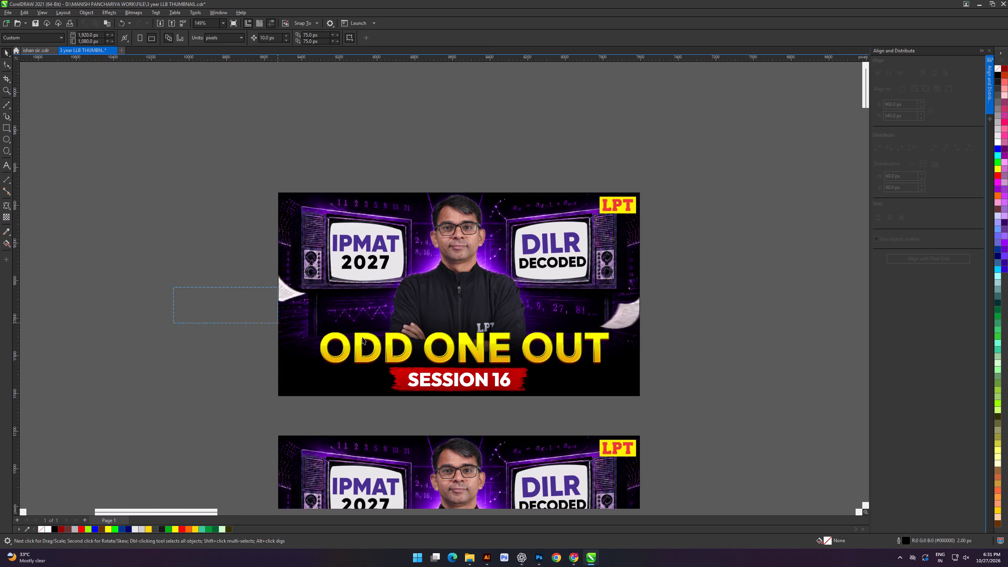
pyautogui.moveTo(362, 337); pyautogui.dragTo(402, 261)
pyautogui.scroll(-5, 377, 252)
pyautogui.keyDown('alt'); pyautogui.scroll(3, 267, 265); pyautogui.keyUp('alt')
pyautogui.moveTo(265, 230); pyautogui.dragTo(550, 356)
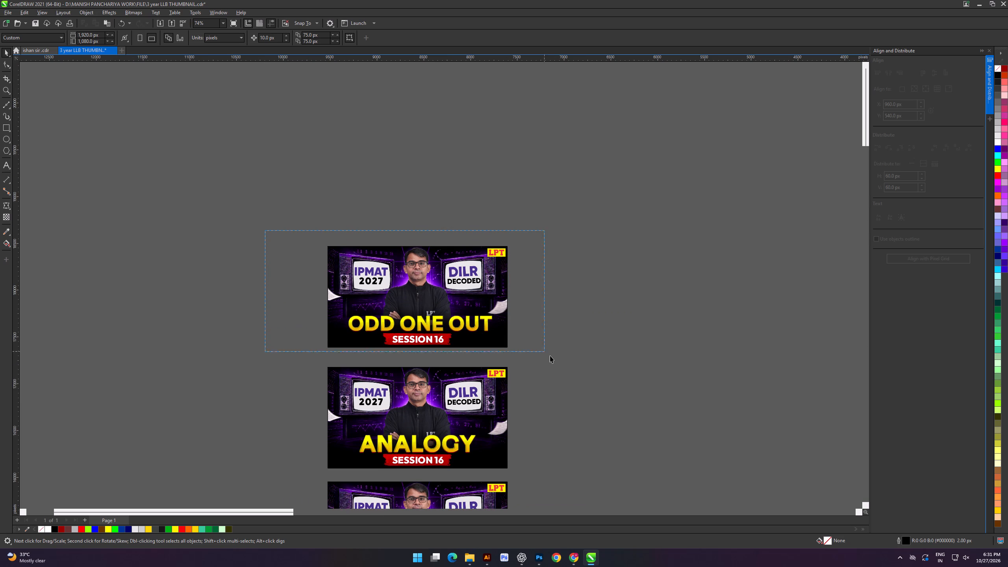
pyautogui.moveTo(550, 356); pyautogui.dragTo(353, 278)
# Check the session number in the design sheet and change the topmost thumbnail's session label to SESSION 17.
pyautogui.hotkey('alt', 'Tab')
pyautogui.hotkey('alt', 'Tab')
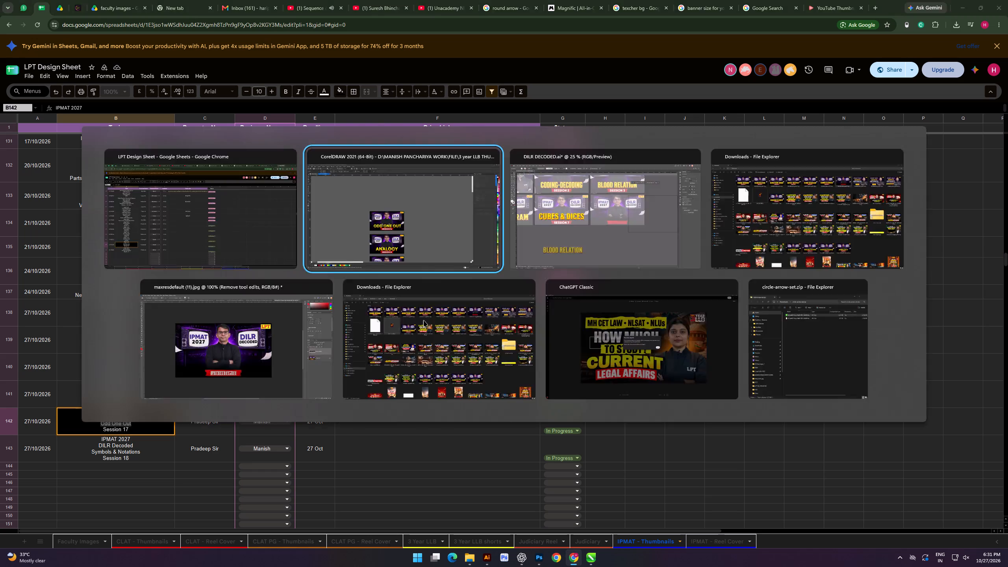
pyautogui.scroll(4, 463, 325)
pyautogui.doubleClick(430, 350)
pyautogui.press('BackSpace')
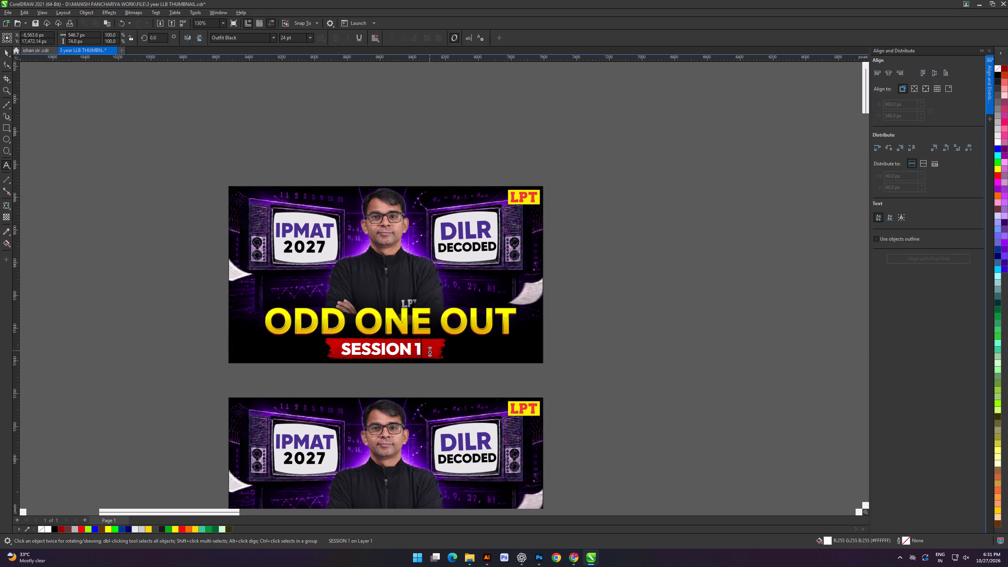
pyautogui.press('7')
pyautogui.click(5, 54)
pyautogui.click(128, 188)
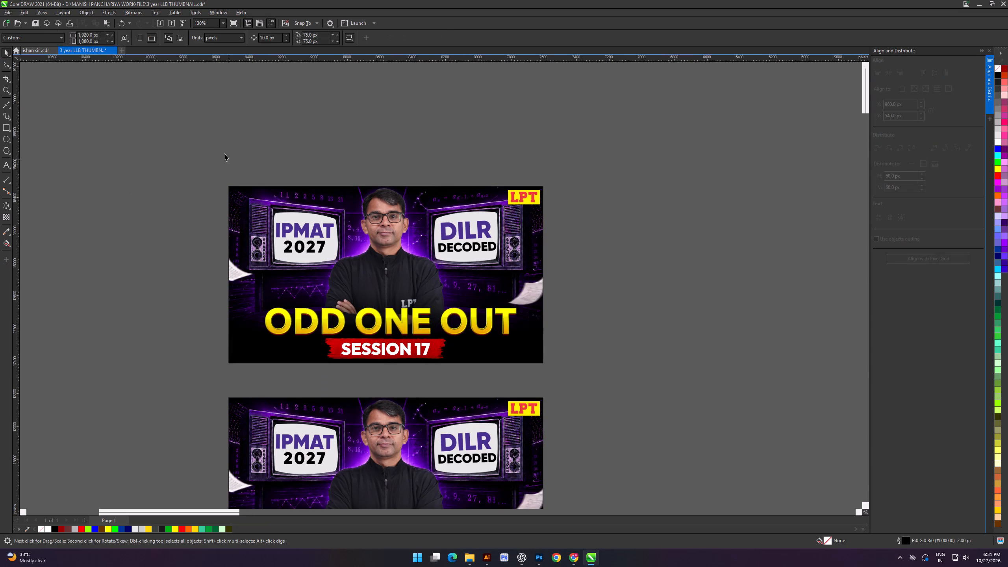
# Export only the selected ODD ONE OUT Session 17 thumbnail as a PNG named DSFSD in Downloads.
pyautogui.moveTo(213, 156); pyautogui.dragTo(597, 378)
pyautogui.hotkey('ctrl', 'e')
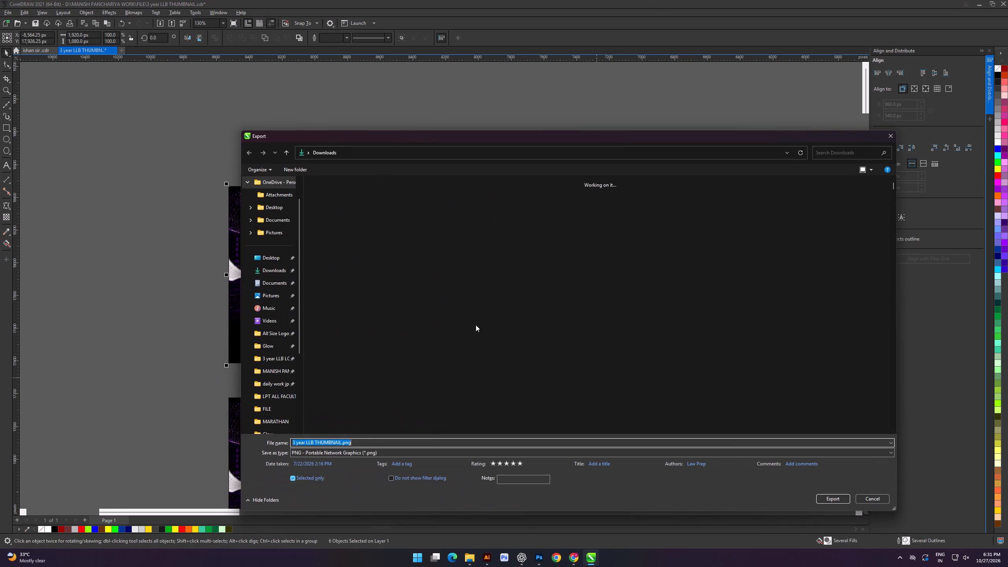
pyautogui.click(391, 445)
pyautogui.write('DSFSD')
pyautogui.press('Return')
pyautogui.press('Return')
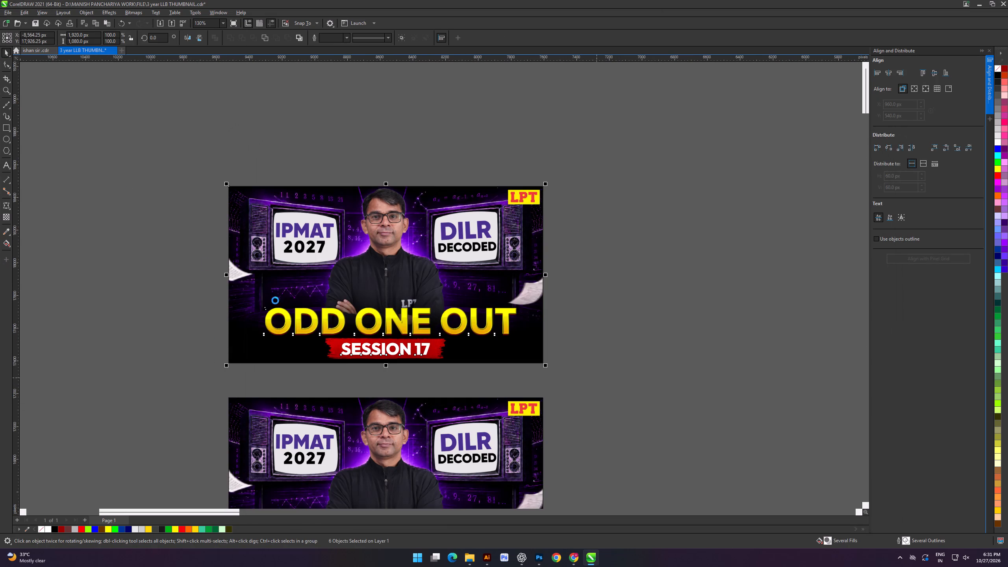
pyautogui.moveTo(74, 223); pyautogui.dragTo(80, 224)
# Duplicate the whole ODD ONE OUT Session 17 thumbnail directly above the original in the column.
pyautogui.scroll(-4, 283, 298)
pyautogui.keyDown('shift'); pyautogui.scroll(6, 333, 311); pyautogui.keyUp('shift')
pyautogui.keyDown('alt'); pyautogui.scroll(2, 274, 246); pyautogui.keyUp('alt')
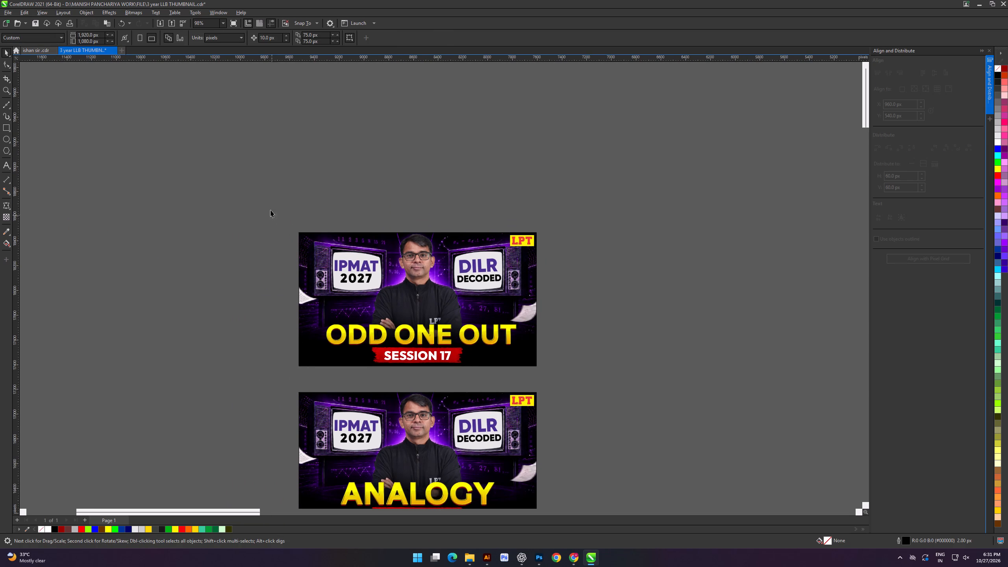
pyautogui.moveTo(271, 210); pyautogui.dragTo(573, 380)
pyautogui.scroll(-4, 573, 380)
pyautogui.keyDown('alt'); pyautogui.scroll(5, 516, 369); pyautogui.keyUp('alt')
pyautogui.moveTo(516, 369); pyautogui.dragTo(511, 266, button='right')
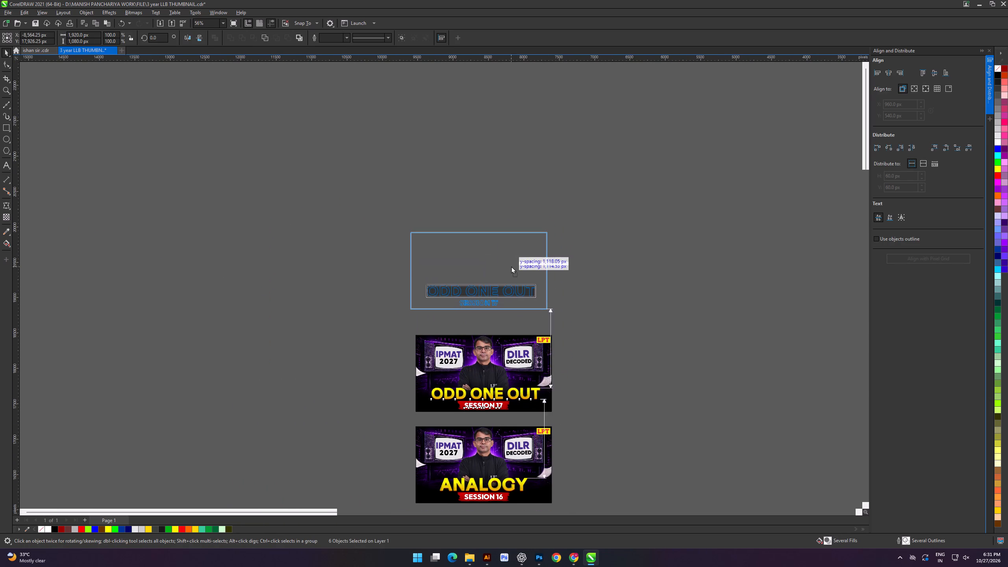
pyautogui.moveTo(511, 266); pyautogui.dragTo(515, 277, button='right')
pyautogui.click(540, 291)
pyautogui.click(658, 287)
pyautogui.keyDown('alt'); pyautogui.scroll(4, 501, 330); pyautogui.keyUp('alt')
pyautogui.moveTo(282, 268); pyautogui.dragTo(289, 269)
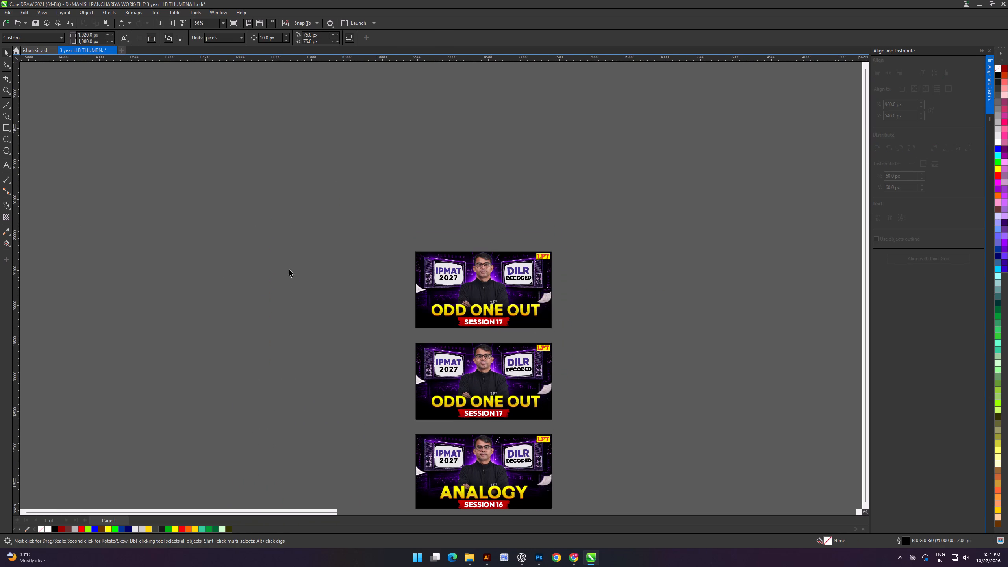
pyautogui.moveTo(289, 269); pyautogui.dragTo(294, 271)
pyautogui.scroll(4, 542, 309)
# Switch to the LPT Design Sheet and copy the topic Symbols & Notations from the Session 18 entry.
pyautogui.hotkey('alt', 'Tab')
pyautogui.doubleClick(104, 453)
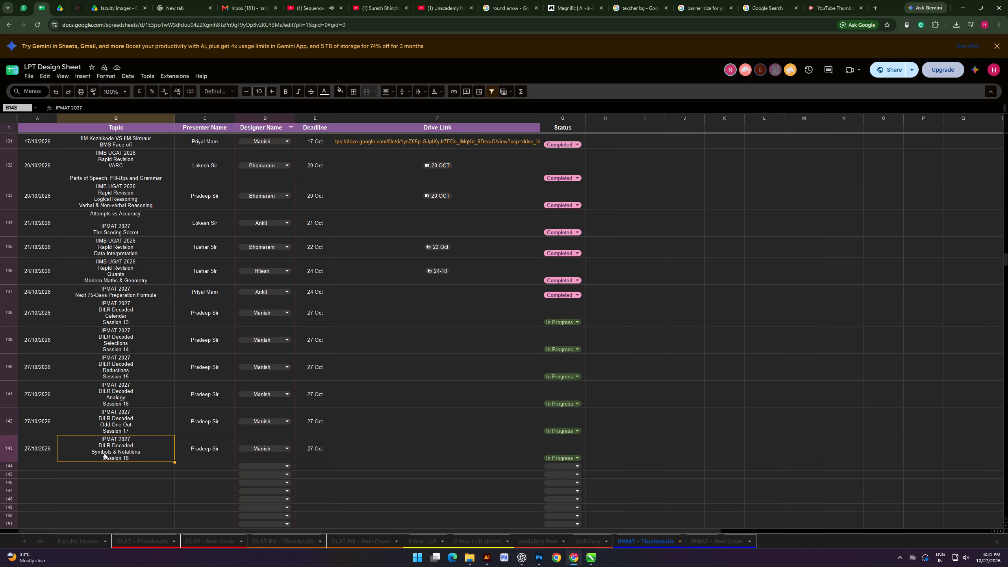
pyautogui.moveTo(87, 450); pyautogui.dragTo(154, 452)
pyautogui.rightClick(128, 452)
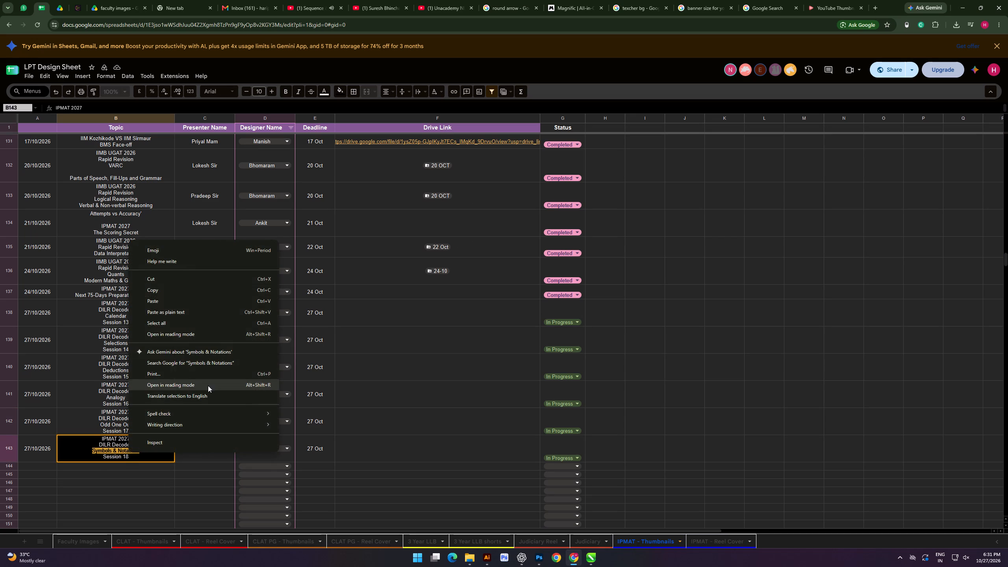
pyautogui.click(165, 291)
# Replace the topmost thumbnail's gradient title with the copied topic, uppercase it as SYMBOLS & NOTATIONS and shift it left.
pyautogui.hotkey('alt', 'Tab')
pyautogui.click(269, 271)
pyautogui.scroll(4, 424, 293)
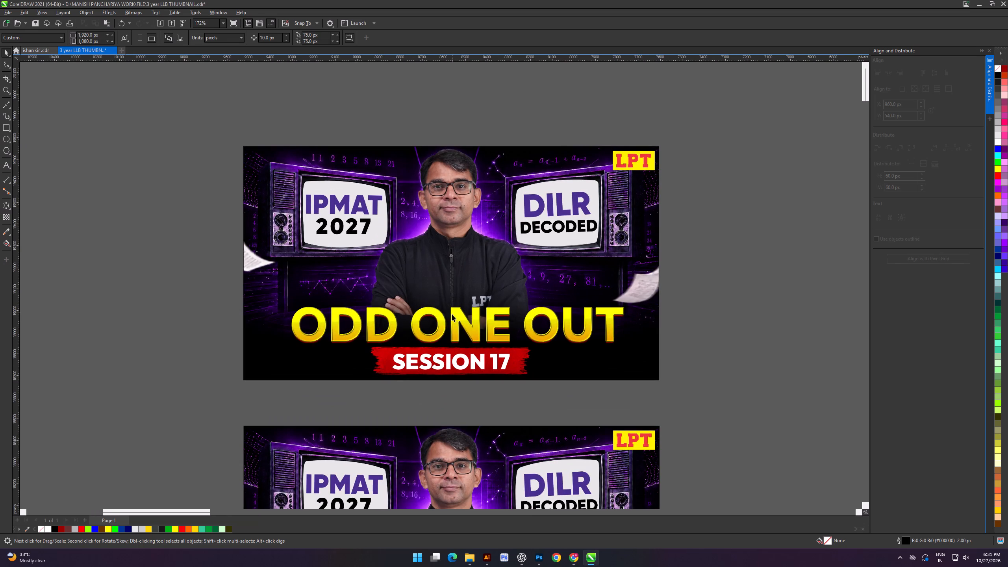
pyautogui.doubleClick(443, 319)
pyautogui.hotkey('ctrl', 'a')
pyautogui.hotkey('ctrl', 'v')
pyautogui.tripleClick(448, 323)
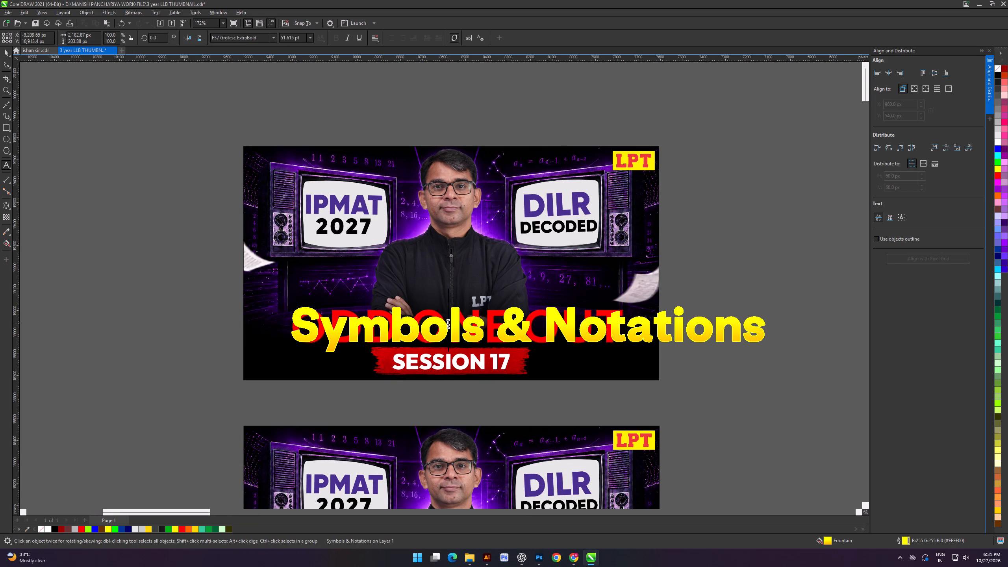
pyautogui.hotkey('shift', 'F3')
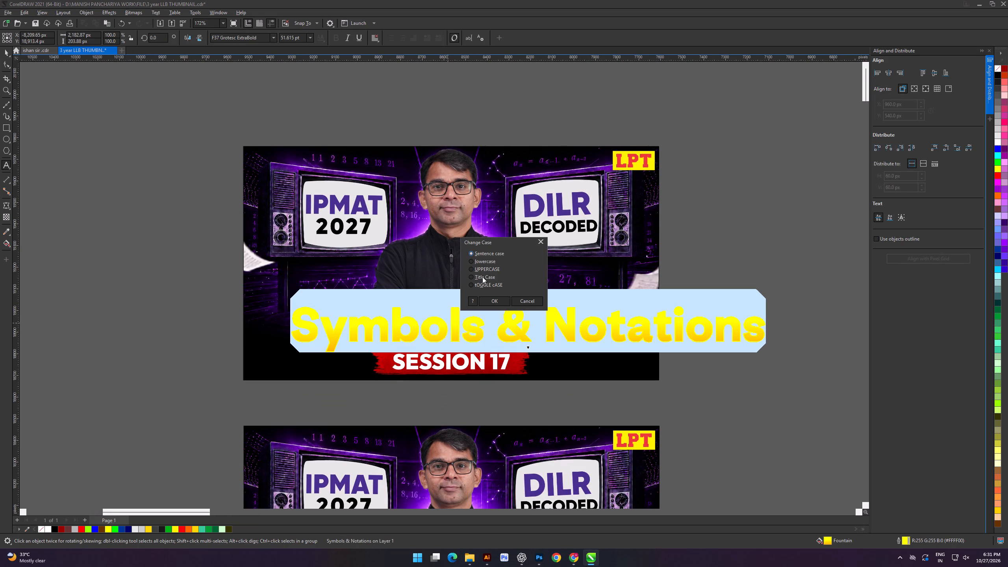
pyautogui.click(482, 268)
pyautogui.click(498, 300)
pyautogui.click(3, 52)
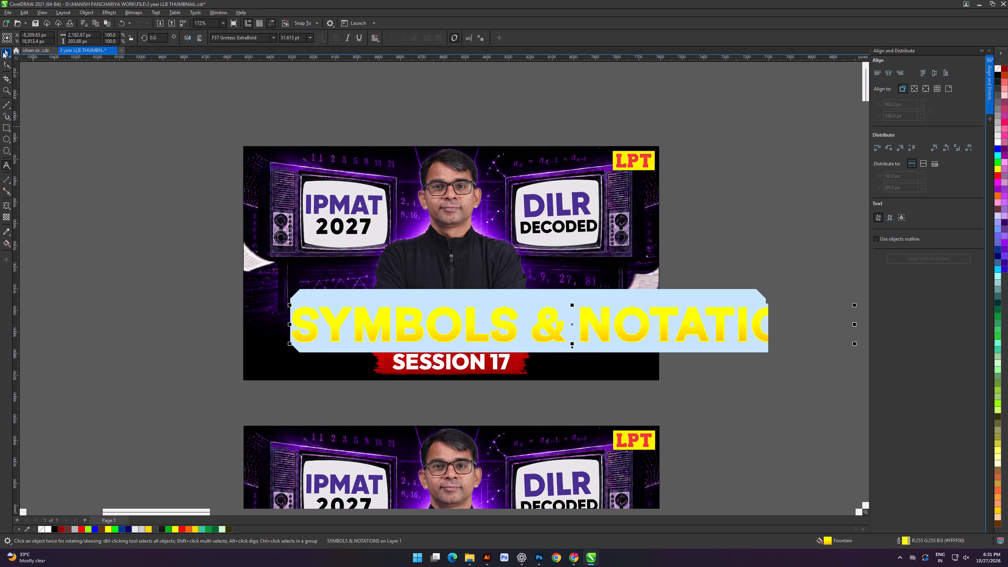
pyautogui.click(171, 262)
pyautogui.moveTo(471, 319); pyautogui.dragTo(376, 319)
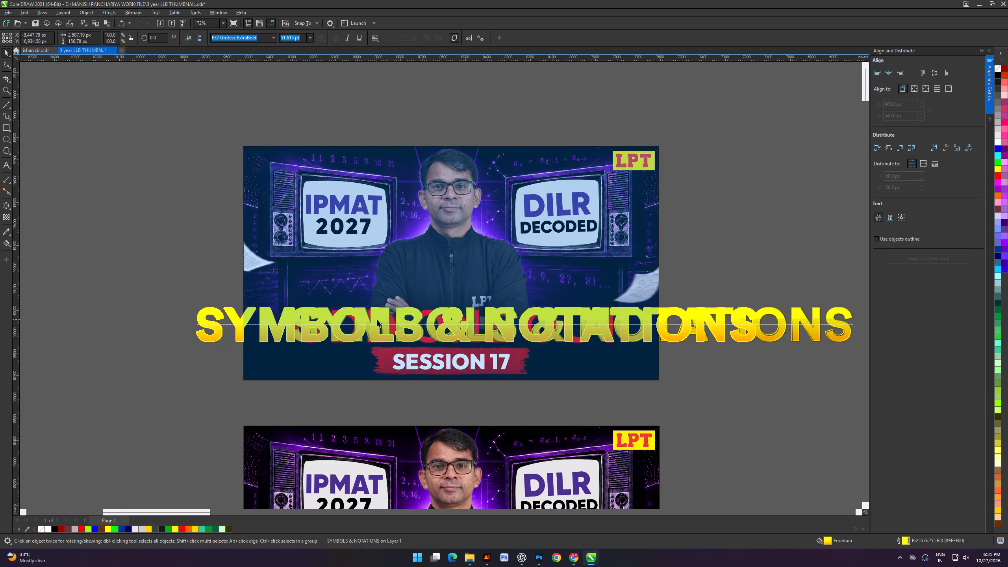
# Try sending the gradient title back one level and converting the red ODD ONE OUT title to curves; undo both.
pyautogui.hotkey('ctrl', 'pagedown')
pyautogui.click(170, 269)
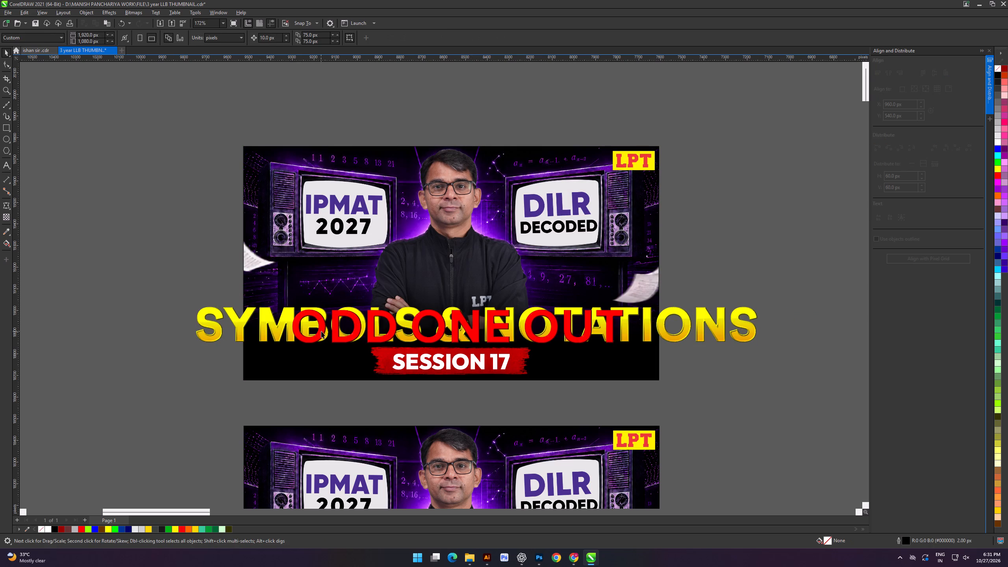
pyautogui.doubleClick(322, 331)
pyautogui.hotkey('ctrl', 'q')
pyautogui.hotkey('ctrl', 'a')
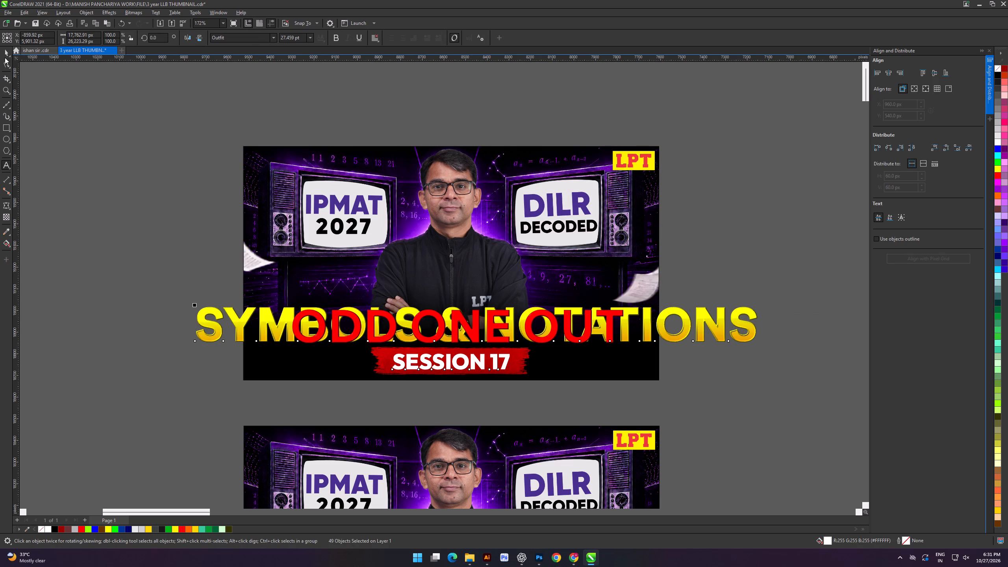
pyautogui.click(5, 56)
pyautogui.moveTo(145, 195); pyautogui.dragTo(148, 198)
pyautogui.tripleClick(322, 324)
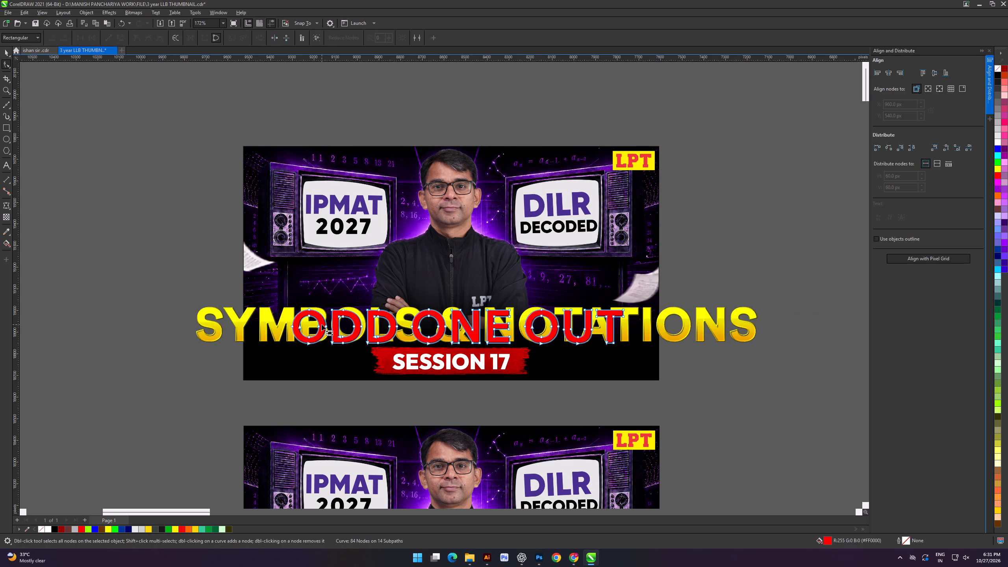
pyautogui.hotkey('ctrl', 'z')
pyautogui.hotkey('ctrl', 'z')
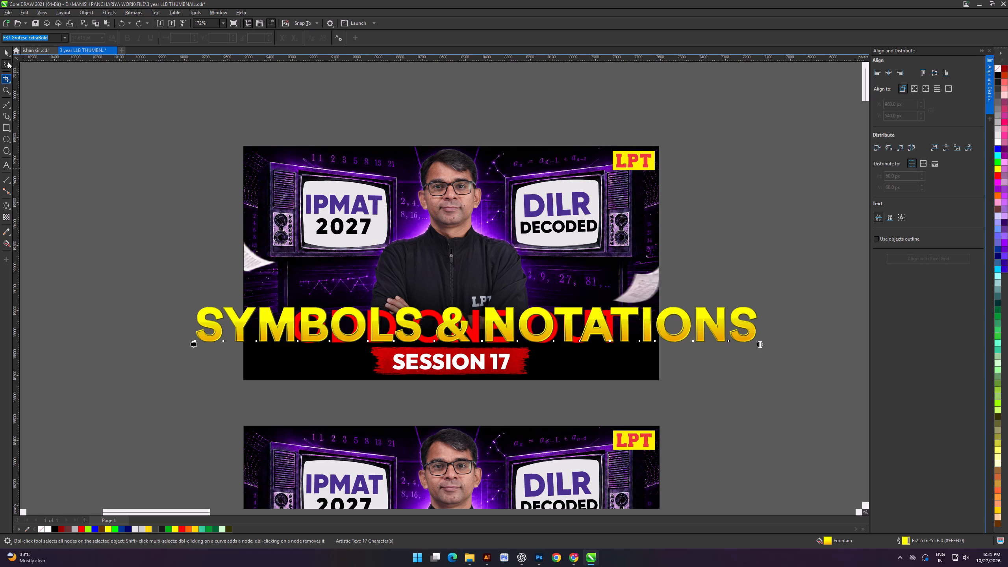
# Send the gradient SYMBOLS & NOTATIONS title back one level, behind the red ODD ONE OUT title.
pyautogui.click(4, 54)
pyautogui.click(95, 244)
pyautogui.click(236, 331)
pyautogui.hotkey('ctrl', 'pagedown')
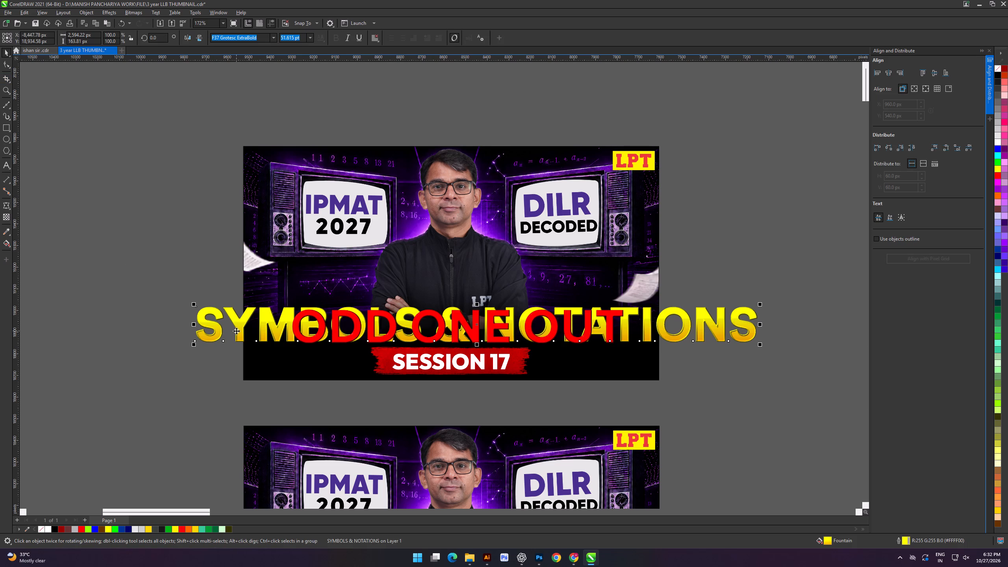
# Replace the red ODD ONE OUT title with the copied topic, changed to uppercase SYMBOLS & NOTATIONS.
pyautogui.click(168, 256)
pyautogui.tripleClick(322, 331)
pyautogui.doubleClick(322, 331)
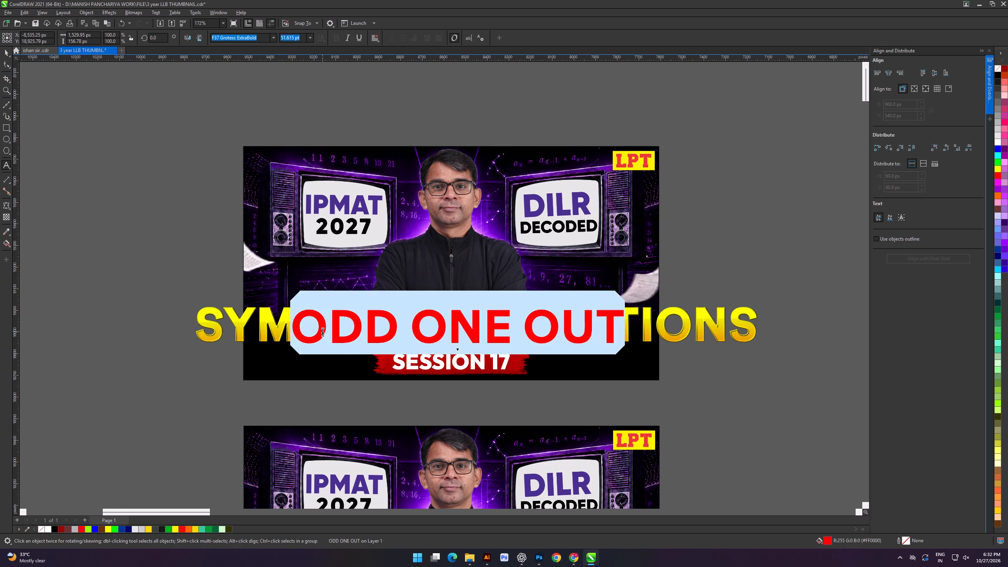
pyautogui.hotkey('shift', 'F3')
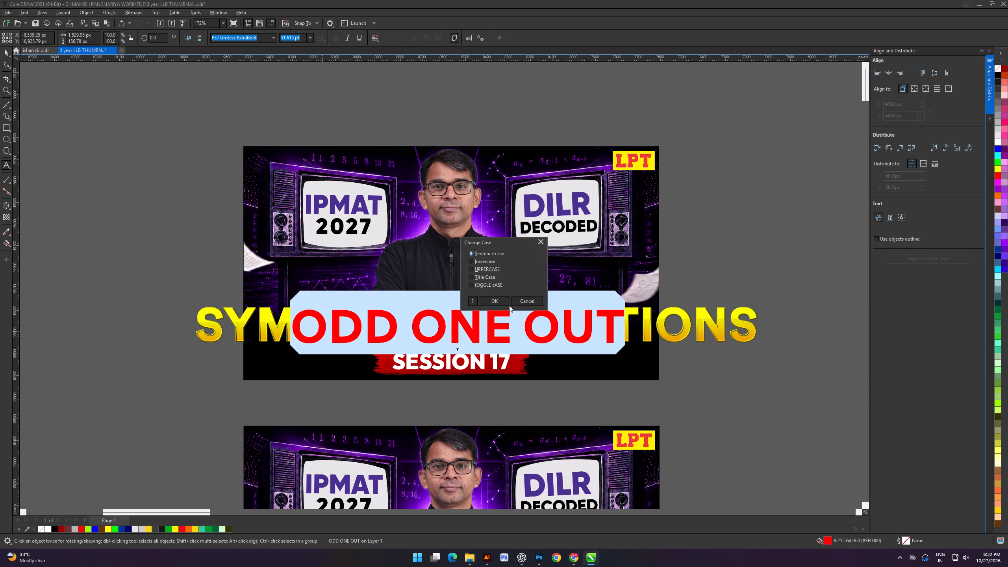
pyautogui.click(526, 303)
pyautogui.hotkey('ctrl', 'v')
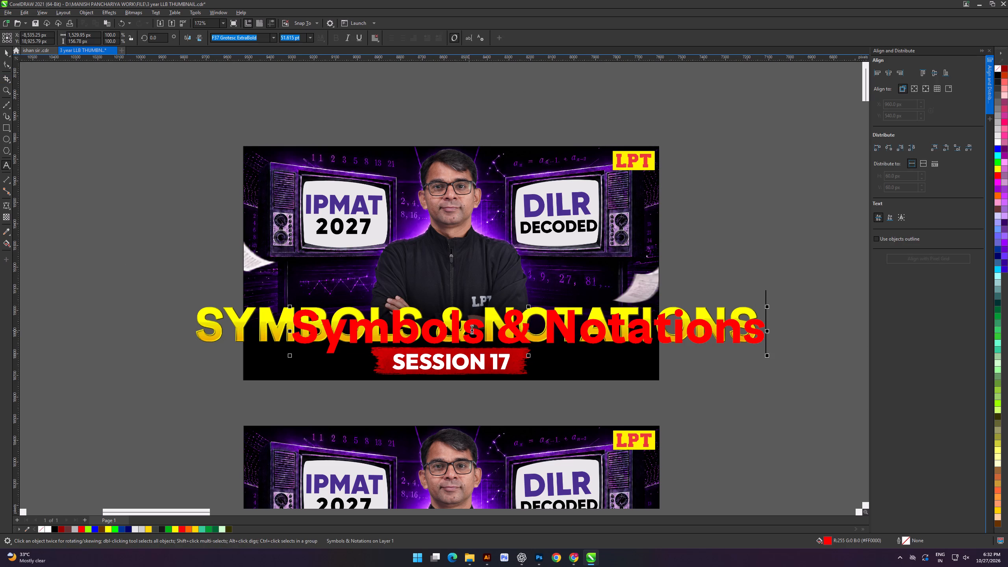
pyautogui.tripleClick(473, 327)
pyautogui.hotkey('shift', 'F3')
pyautogui.click(473, 270)
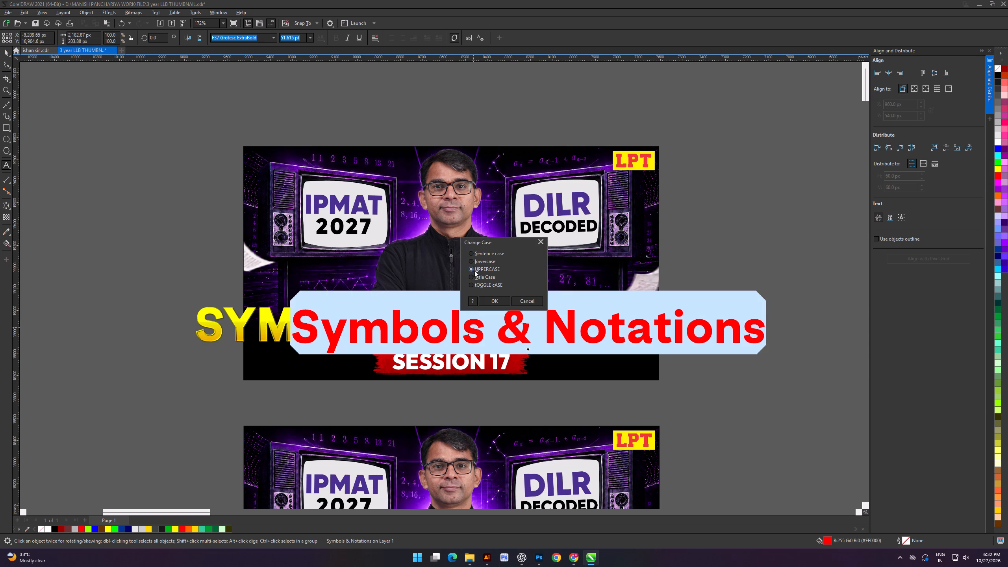
pyautogui.click(498, 302)
pyautogui.click(3, 51)
pyautogui.moveTo(122, 221); pyautogui.dragTo(129, 225)
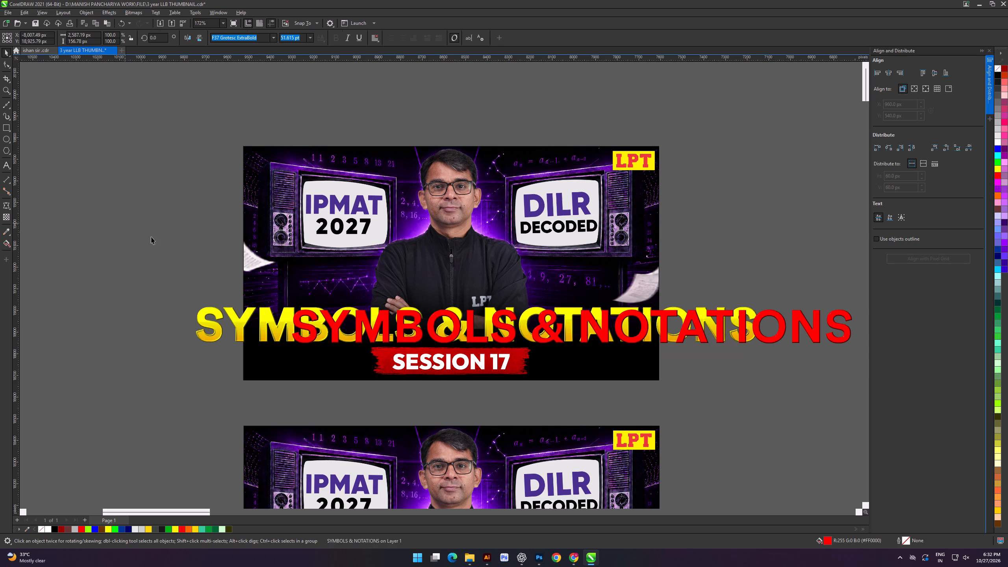
# Move the red SYMBOLS & NOTATIONS title onto the gradient one and send it back one level.
pyautogui.moveTo(333, 334); pyautogui.dragTo(235, 334)
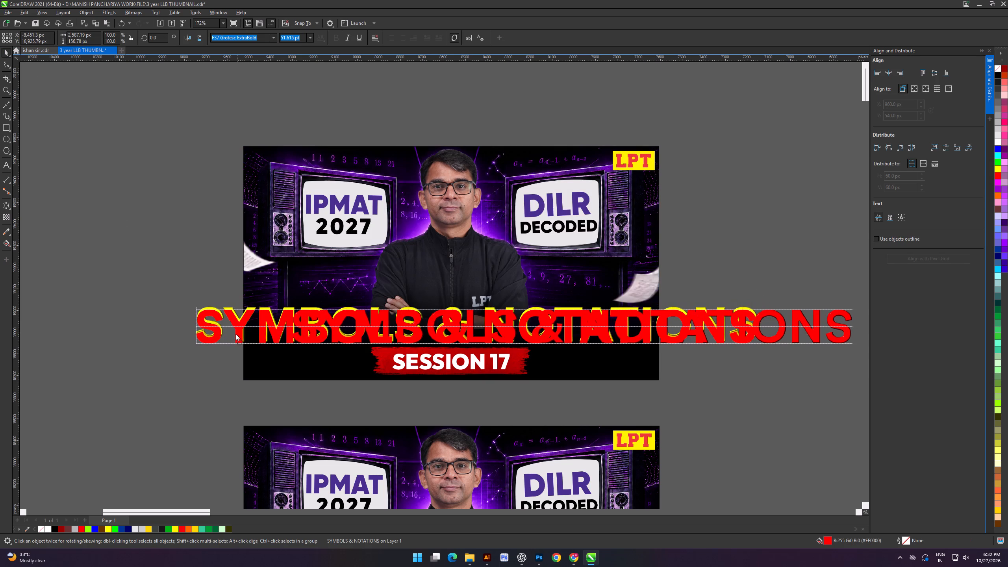
pyautogui.moveTo(235, 334); pyautogui.dragTo(241, 334)
pyautogui.click(129, 304)
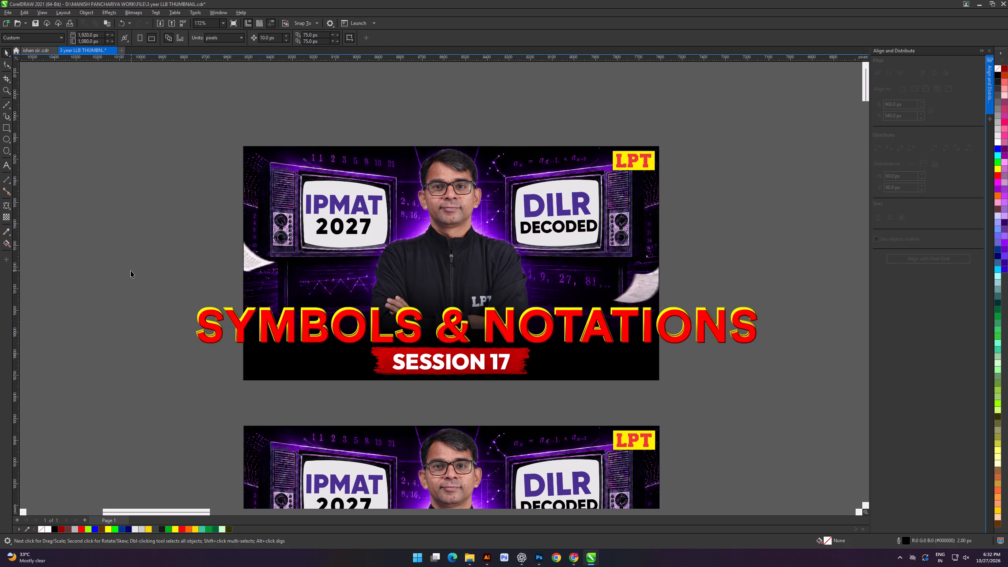
pyautogui.click(288, 331)
pyautogui.hotkey('ctrl', 'pagedown')
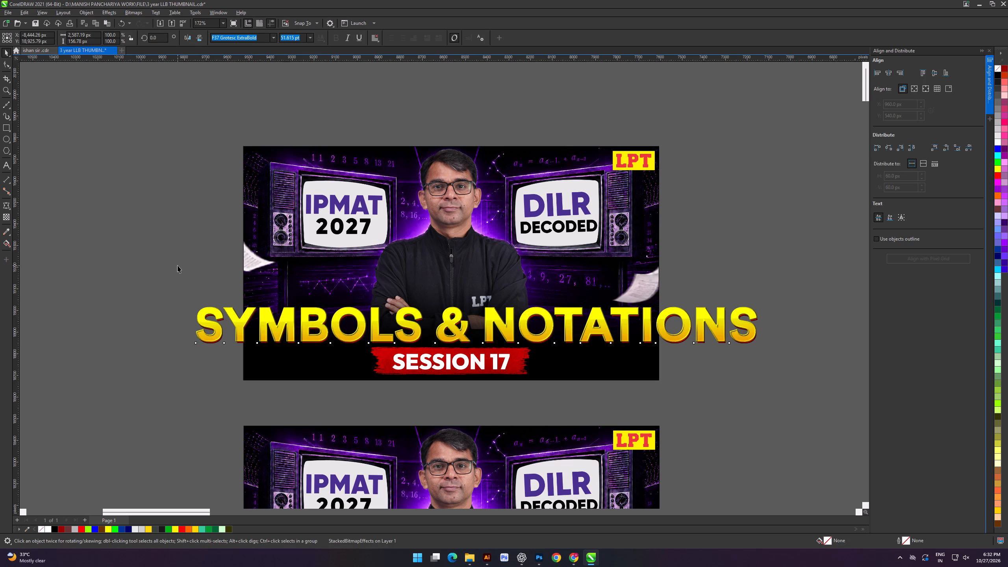
pyautogui.click(178, 265)
# Scale both SYMBOLS & NOTATIONS title layers down to about 1,683 px wide and move them within the topmost thumbnail.
pyautogui.moveTo(114, 265); pyautogui.dragTo(783, 352)
pyautogui.keyDown('shift'); pyautogui.moveTo(760, 346); pyautogui.dragTo(684, 357); pyautogui.keyUp('shift')
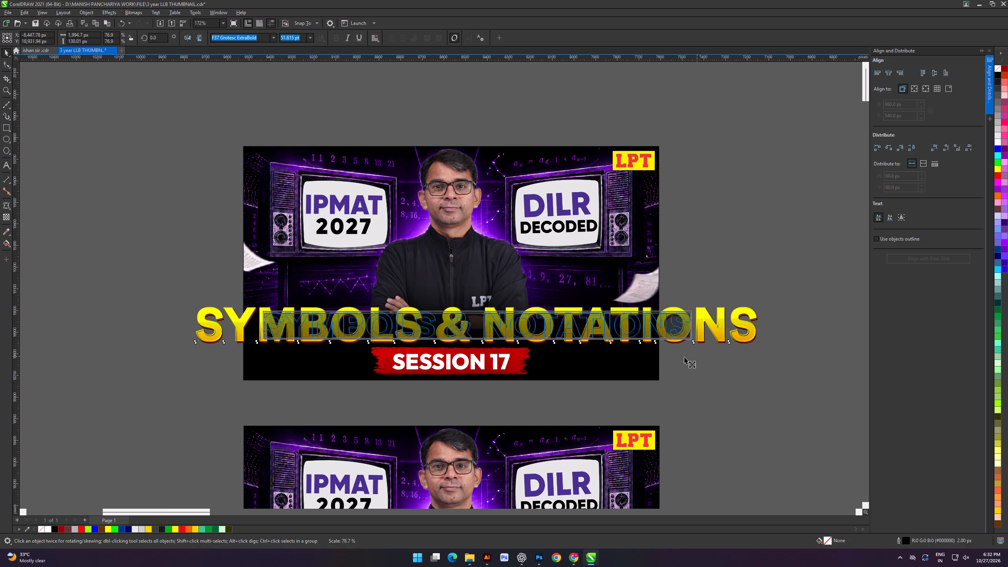
pyautogui.keyDown('shift'); pyautogui.moveTo(684, 357); pyautogui.dragTo(660, 361); pyautogui.keyUp('shift')
pyautogui.scroll(2, 536, 334)
pyautogui.moveTo(520, 326); pyautogui.dragTo(495, 330)
pyautogui.keyDown('shift'); pyautogui.scroll(2, 575, 348); pyautogui.keyUp('shift')
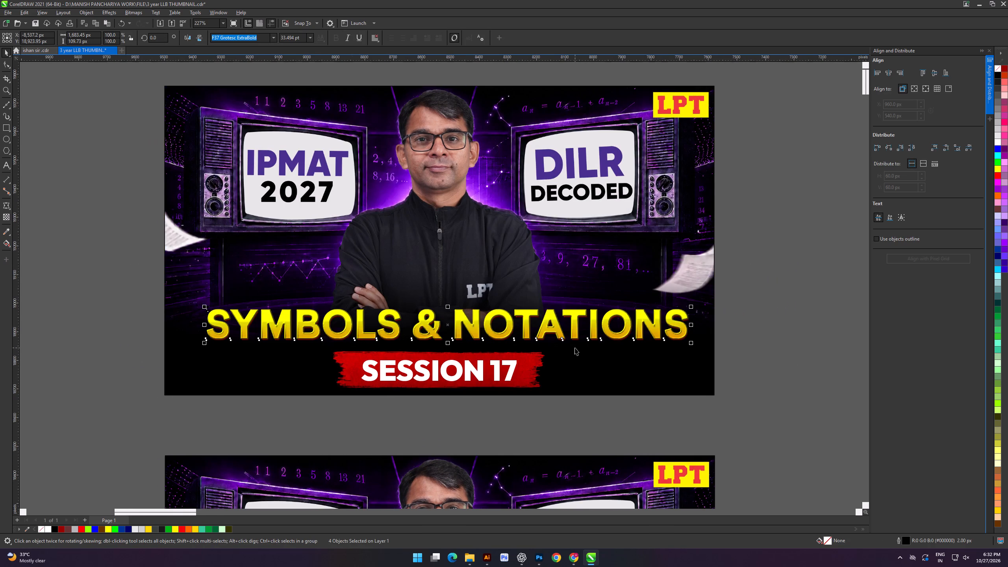
# Move the SYMBOLS & NOTATIONS title layers down about 15 px, closer to the red session banner in the topmost thumbnail.
pyautogui.keyDown('shift'); pyautogui.scroll(2, 575, 348); pyautogui.keyUp('shift')
pyautogui.scroll(2, 515, 328)
pyautogui.moveTo(526, 337); pyautogui.dragTo(526, 343)
pyautogui.scroll(-3, 525, 343)
pyautogui.keyDown('shift'); pyautogui.scroll(4, 523, 345); pyautogui.keyUp('shift')
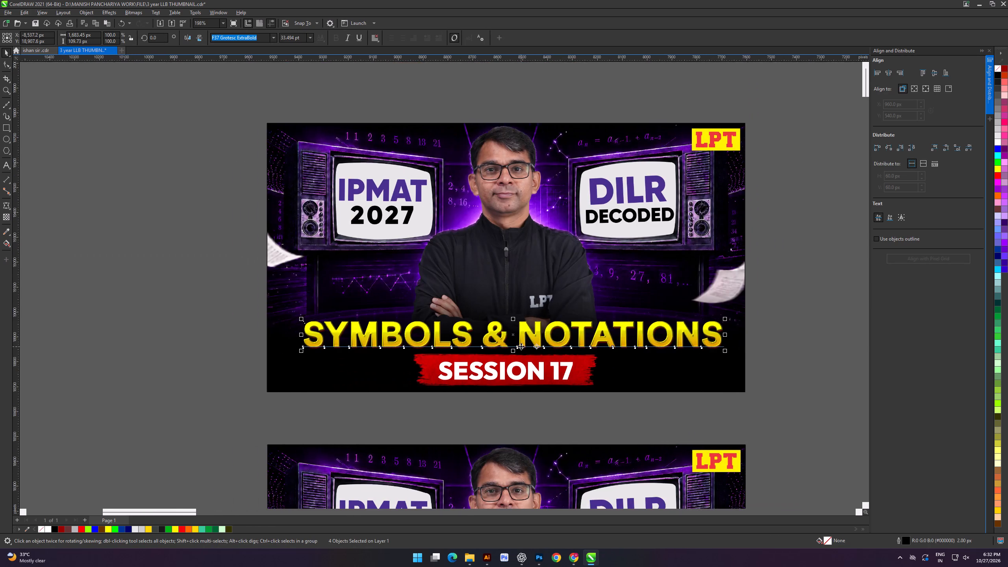
pyautogui.keyDown('shift'); pyautogui.scroll(5, 521, 346); pyautogui.keyUp('shift')
pyautogui.click(530, 332)
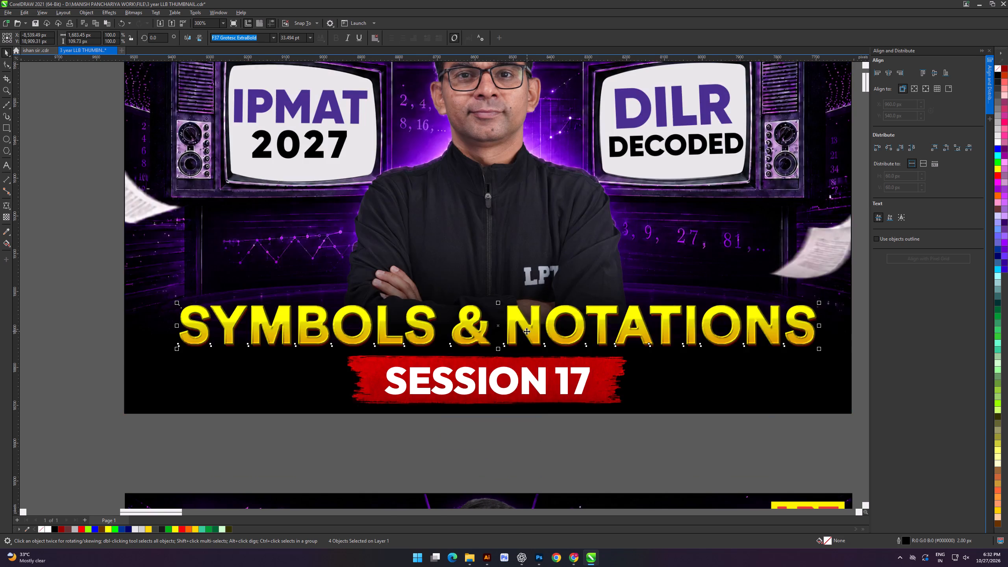
pyautogui.scroll(-5, 528, 334)
pyautogui.click(265, 320)
pyautogui.keyDown('shift'); pyautogui.scroll(-3, 354, 308); pyautogui.keyUp('shift')
pyautogui.click(222, 296)
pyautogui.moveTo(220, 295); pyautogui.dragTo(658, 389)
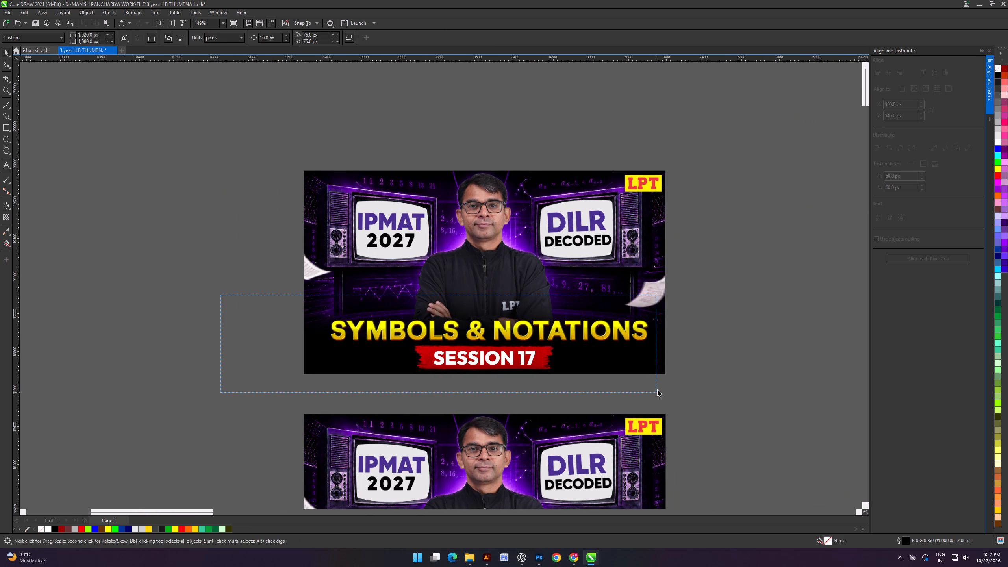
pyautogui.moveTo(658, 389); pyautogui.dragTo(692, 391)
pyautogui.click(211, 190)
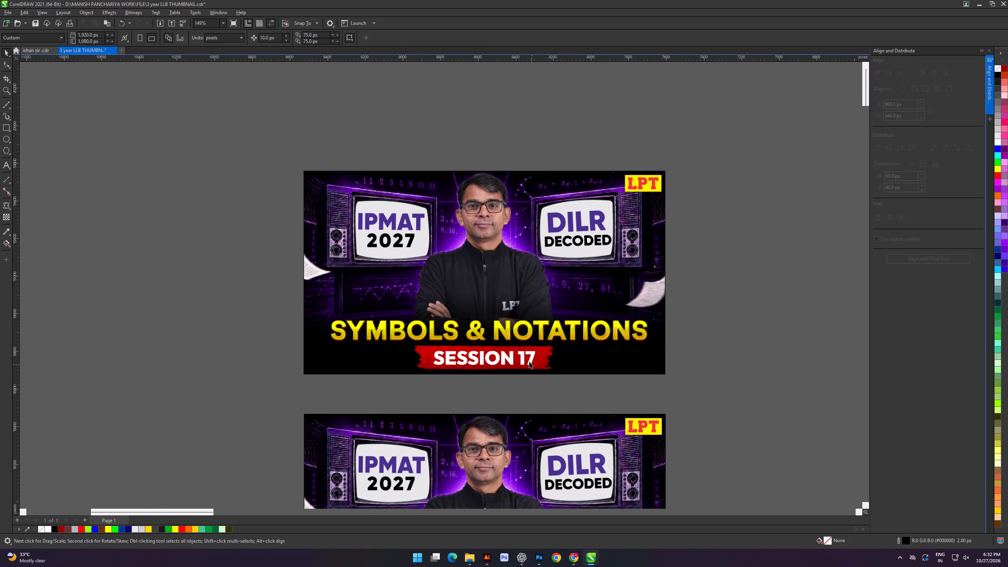
# Change the session label on the topmost thumbnail's red banner to SESSION 18.
pyautogui.doubleClick(533, 356)
pyautogui.press('BackSpace')
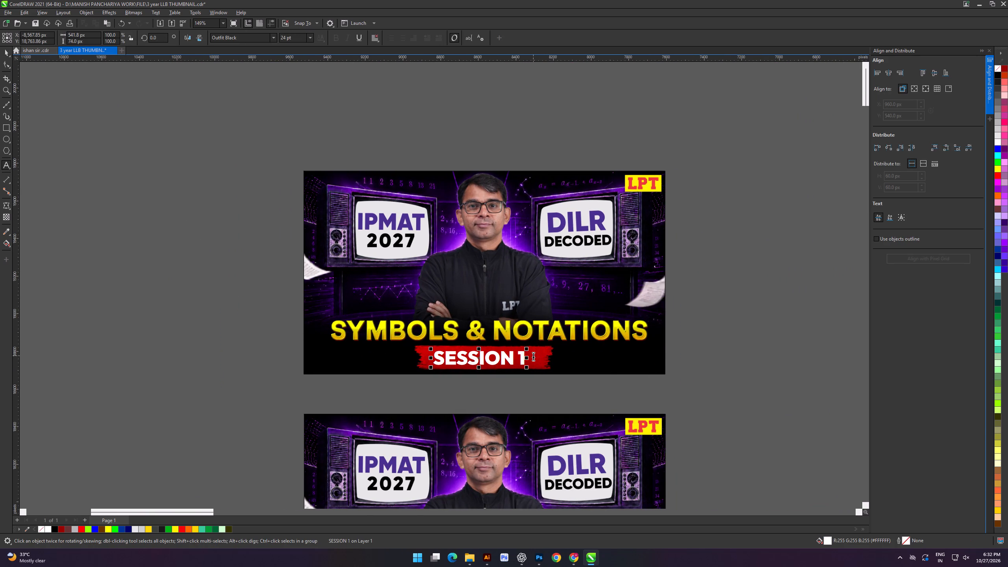
pyautogui.press('7')
pyautogui.press('BackSpace')
pyautogui.press('8')
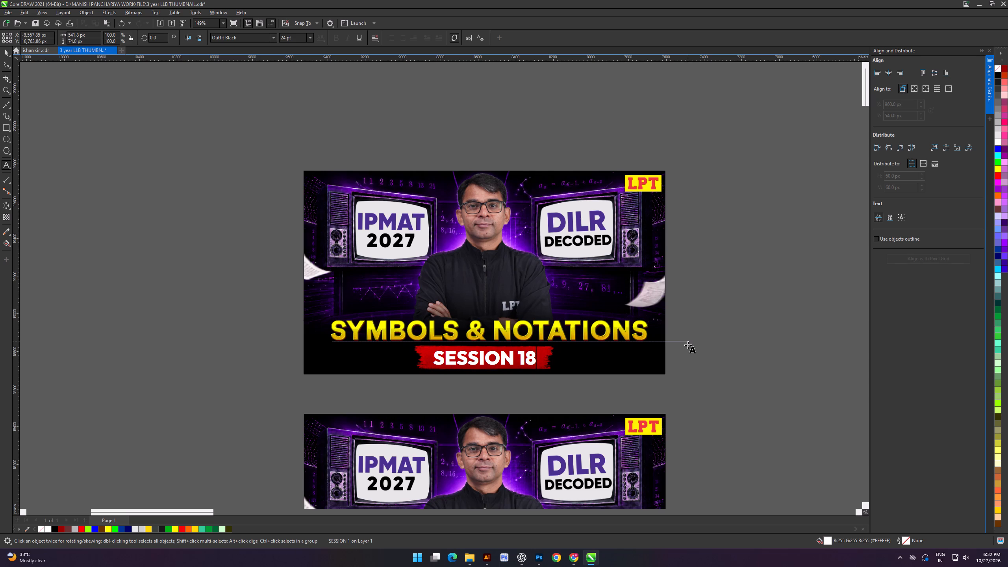
pyautogui.click(4, 54)
pyautogui.click(111, 191)
# Select the artwork of the SYMBOLS & NOTATIONS Session 18 thumbnail.
pyautogui.moveTo(222, 138); pyautogui.dragTo(684, 350)
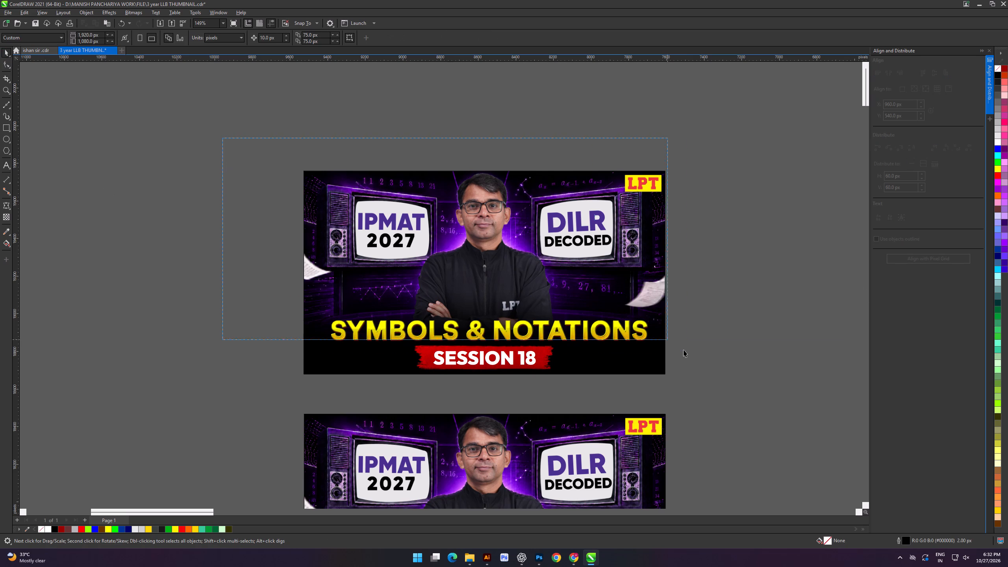
# Export the complete SYMBOLS & NOTATIONS Session 18 thumbnail as a PNG to the Downloads folder, named 3 year LLB THUMBNAIL.pngDFS.
pyautogui.moveTo(684, 350); pyautogui.dragTo(733, 403)
pyautogui.hotkey('ctrl', 'e')
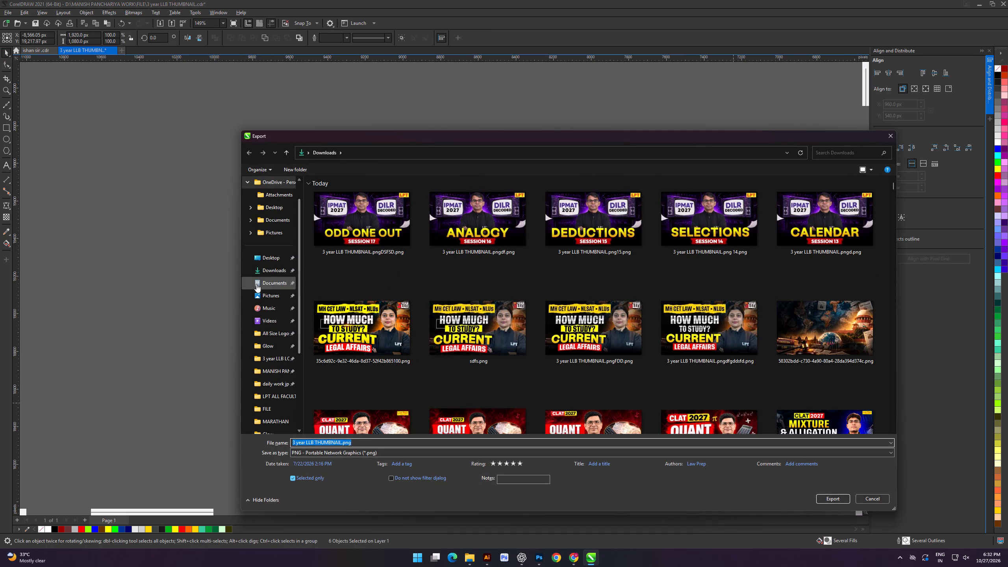
pyautogui.click(256, 274)
pyautogui.click(398, 444)
pyautogui.click(434, 438)
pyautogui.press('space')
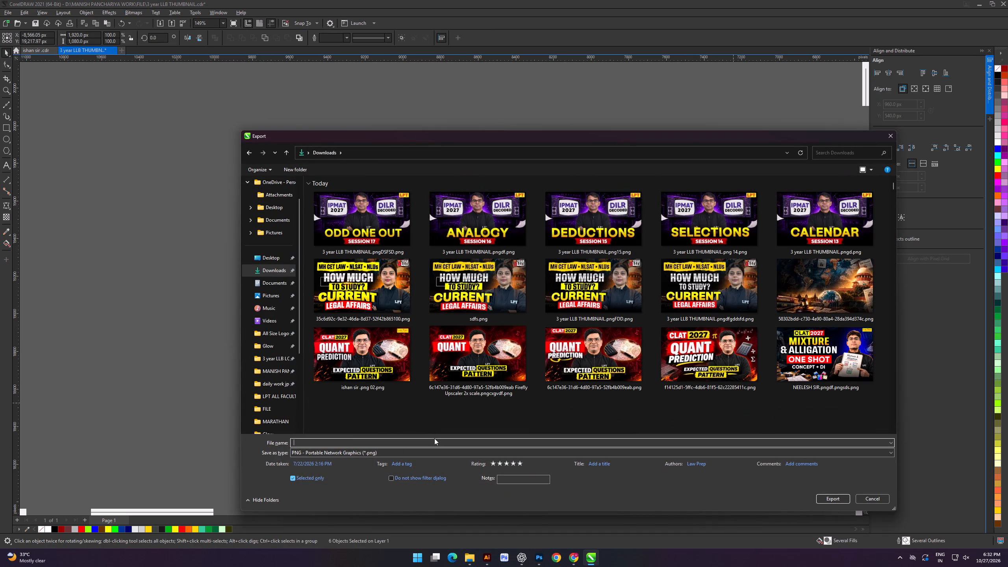
pyautogui.hotkey('ctrl', 'z')
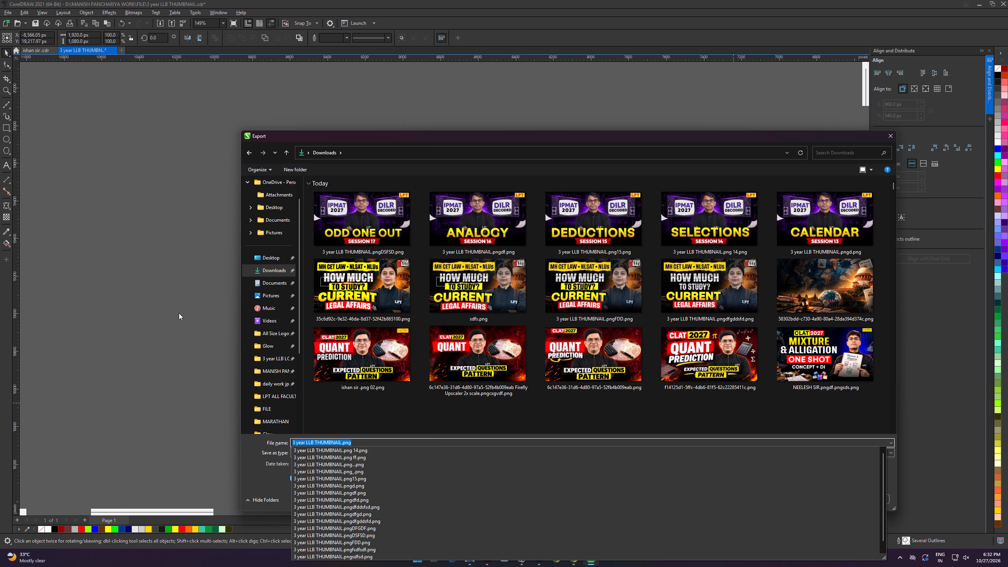
pyautogui.click(174, 305)
pyautogui.click(368, 441)
pyautogui.click(379, 441)
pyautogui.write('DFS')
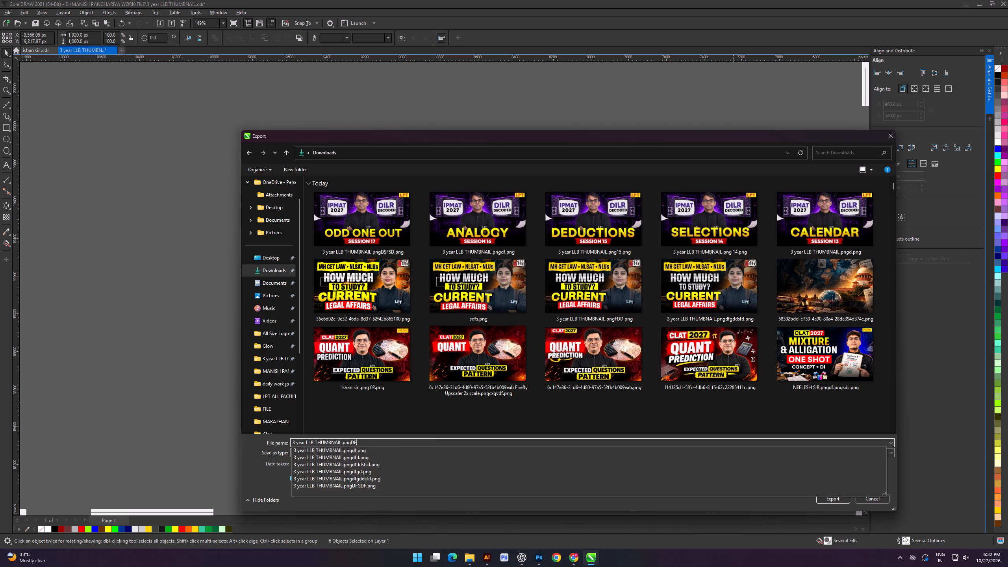
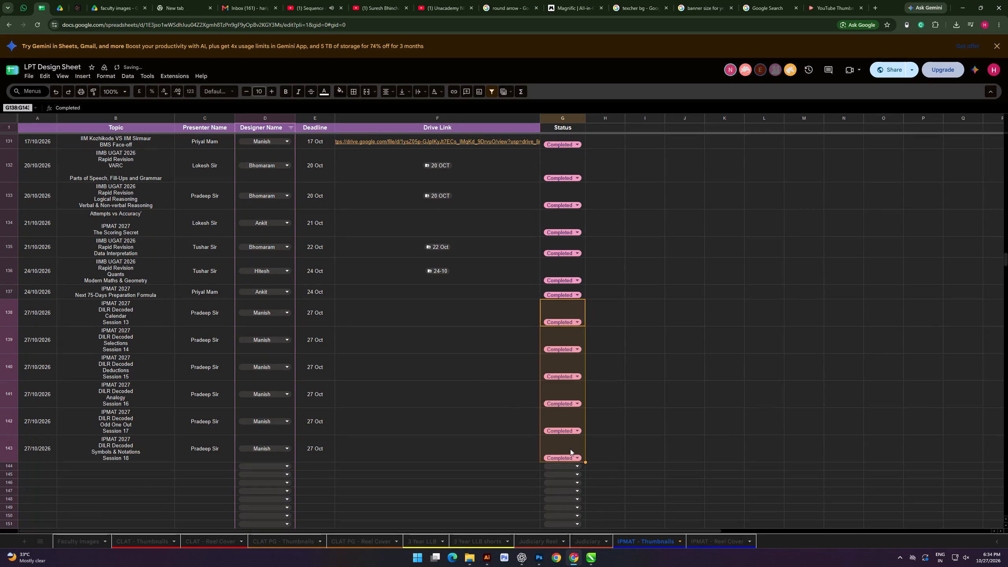
# Enter DONE in the Drive Link cell of the DILR Decoded Calendar Session 13 row.
pyautogui.doubleClick(417, 313)
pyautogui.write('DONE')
pyautogui.click(434, 350)
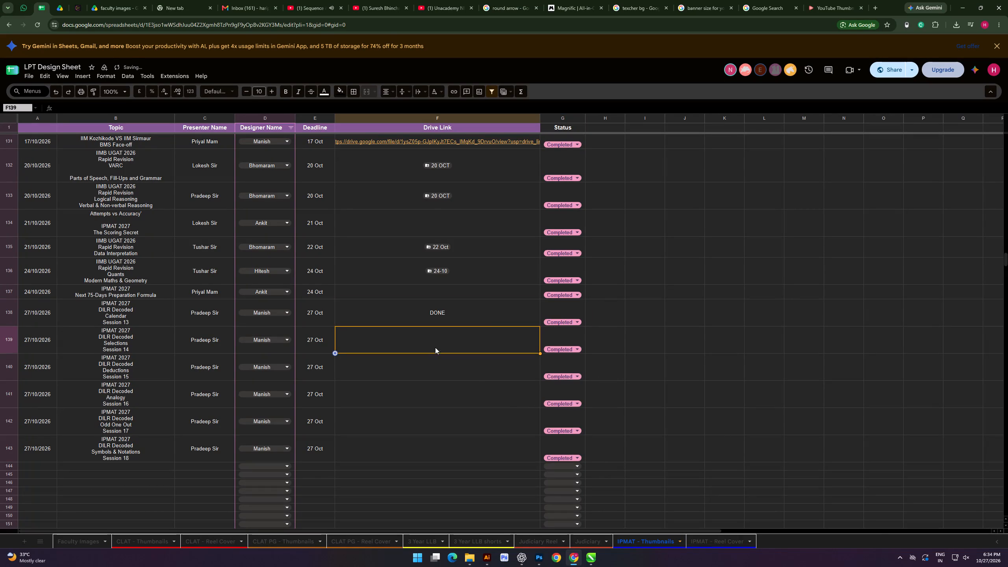
pyautogui.click(490, 322)
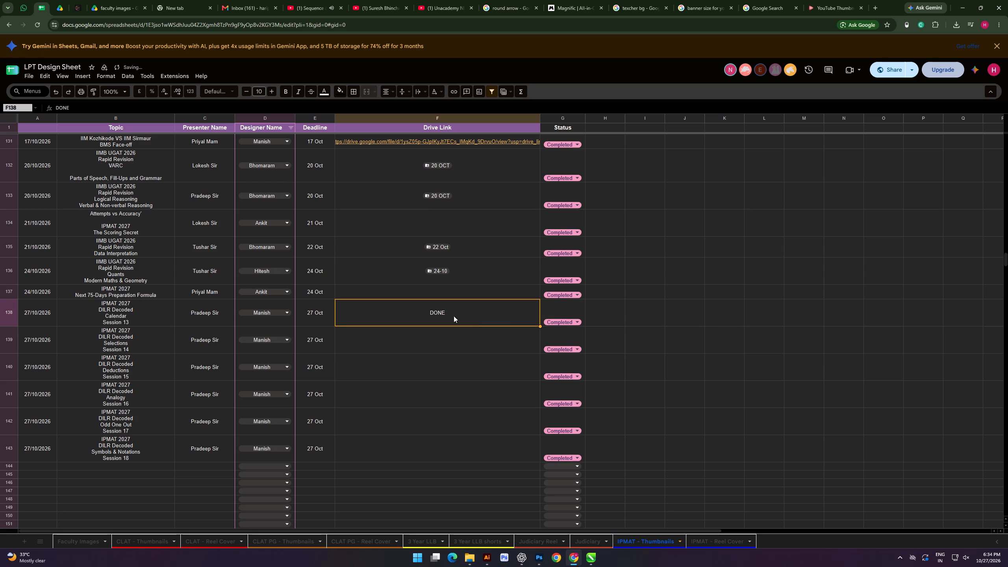
# Switch to Google Drive, where the shared 27 Oct folder is open.
pyautogui.click(61, 0)
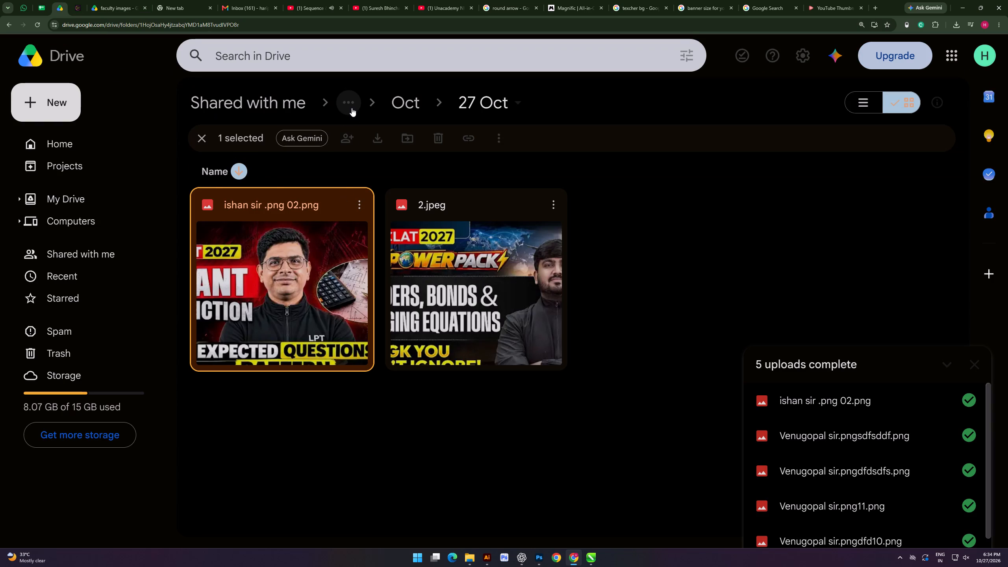
# Switch to Google Drive and open the shared folder 2026 > IPMAT > LONG > Oct.
pyautogui.click(345, 105)
pyautogui.click(384, 155)
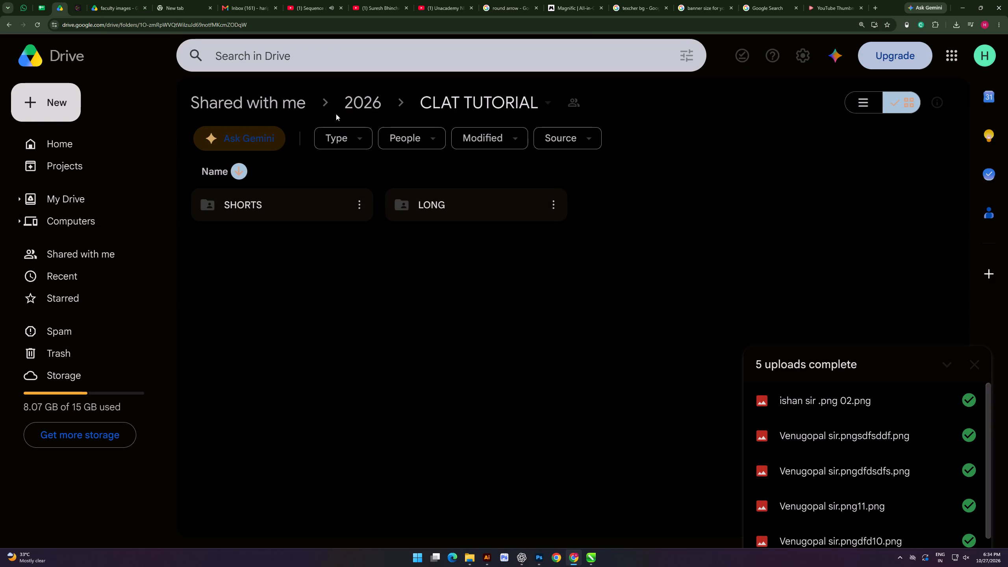
pyautogui.click(373, 104)
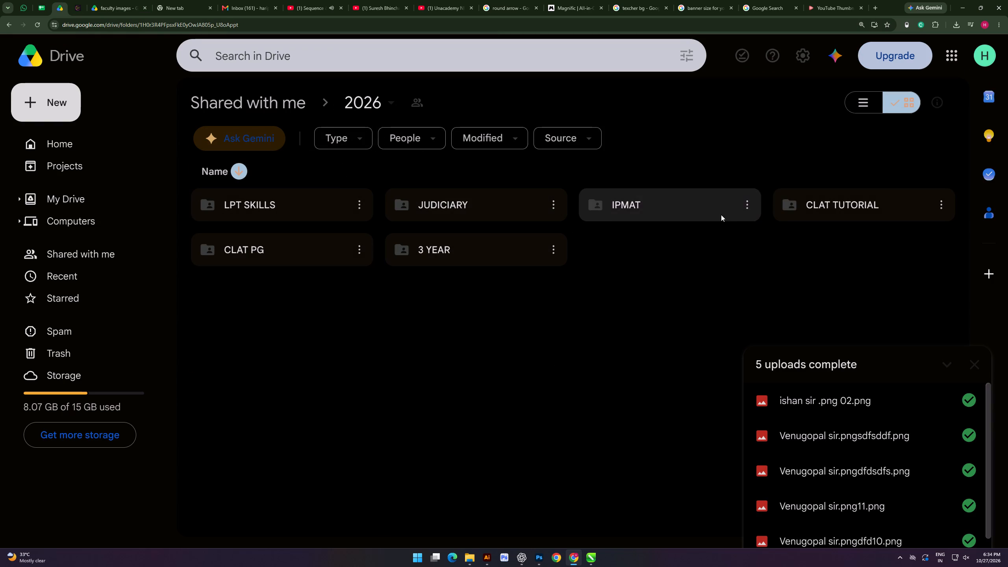
pyautogui.doubleClick(620, 212)
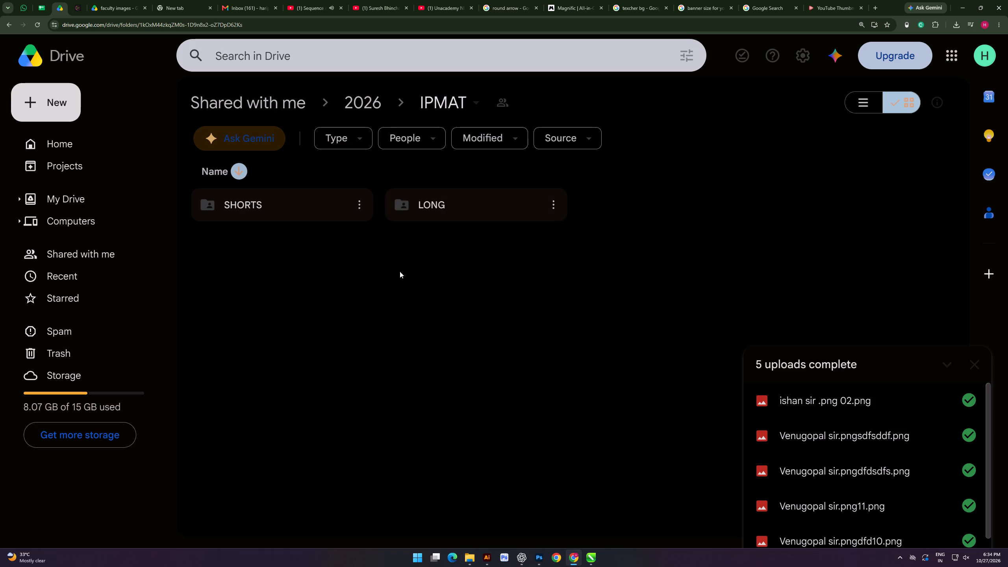
pyautogui.doubleClick(439, 214)
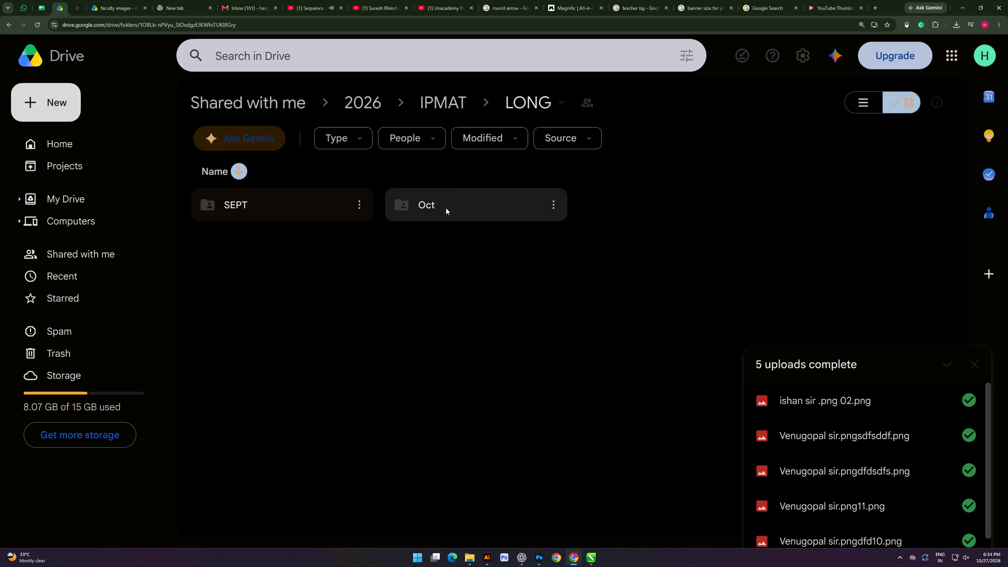
pyautogui.doubleClick(446, 208)
# Create a folder named 27 OCT inside the IPMAT LONG Oct folder and open it.
pyautogui.click(319, 294)
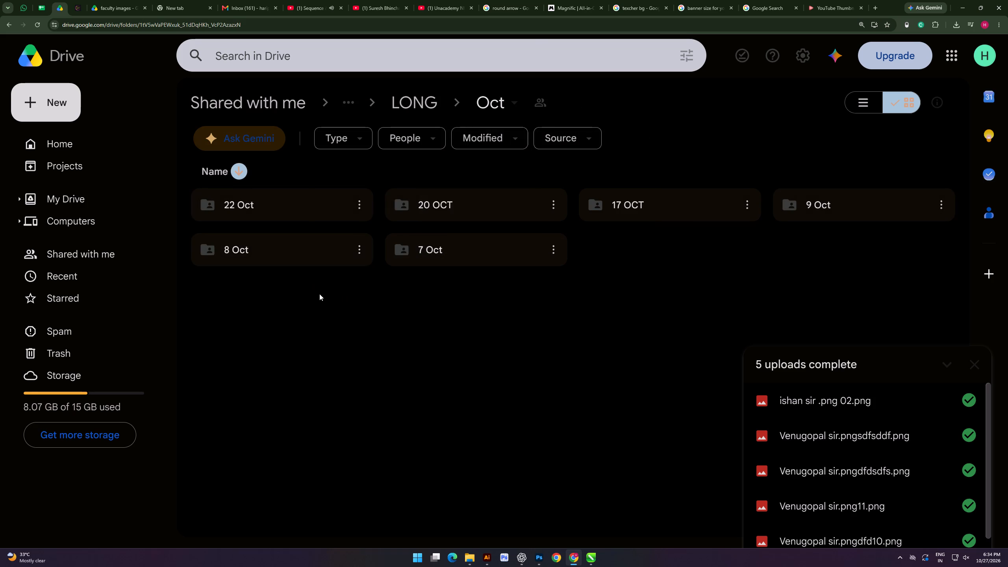
pyautogui.rightClick(319, 293)
pyautogui.click(371, 56)
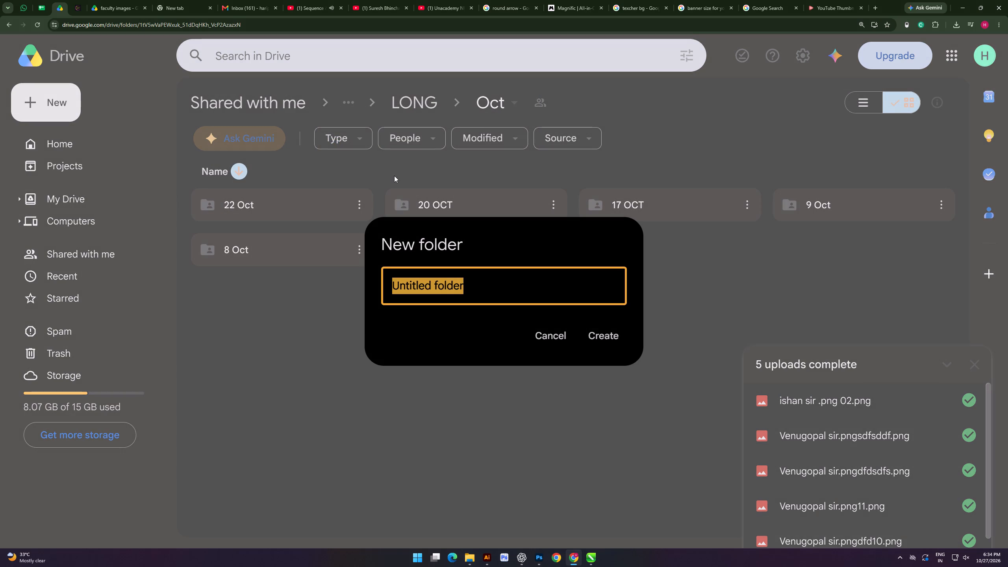
pyautogui.write('27 OCT')
pyautogui.press('Return')
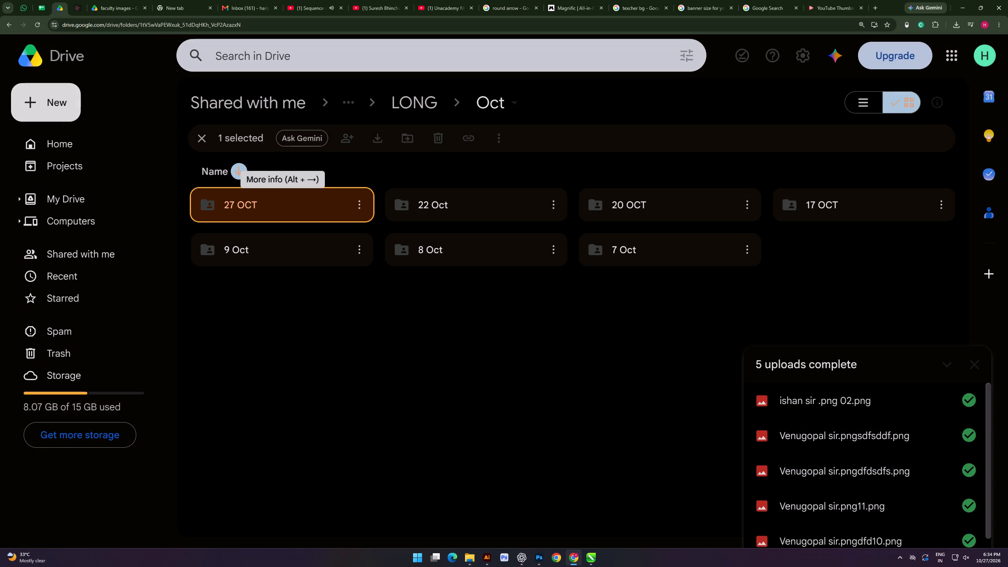
pyautogui.tripleClick(270, 209)
pyautogui.click(284, 256)
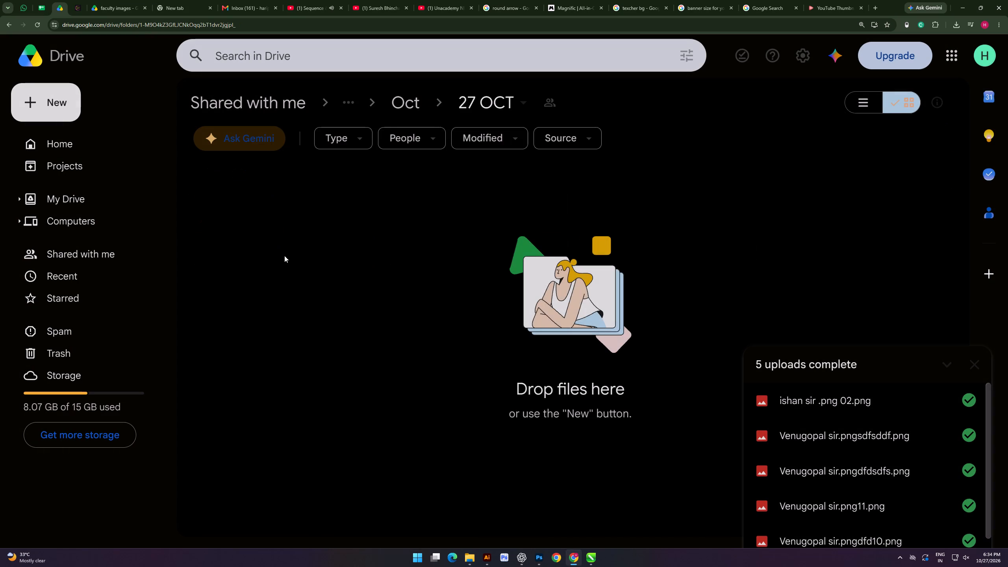
# Upload the six DILR Decoded thumbnails, CALENDAR Session 13 to SYMBOLS & NOTATIONS Session 18, from Downloads into the 27 OCT Drive folder.
pyautogui.click(469, 566)
pyautogui.click(395, 528)
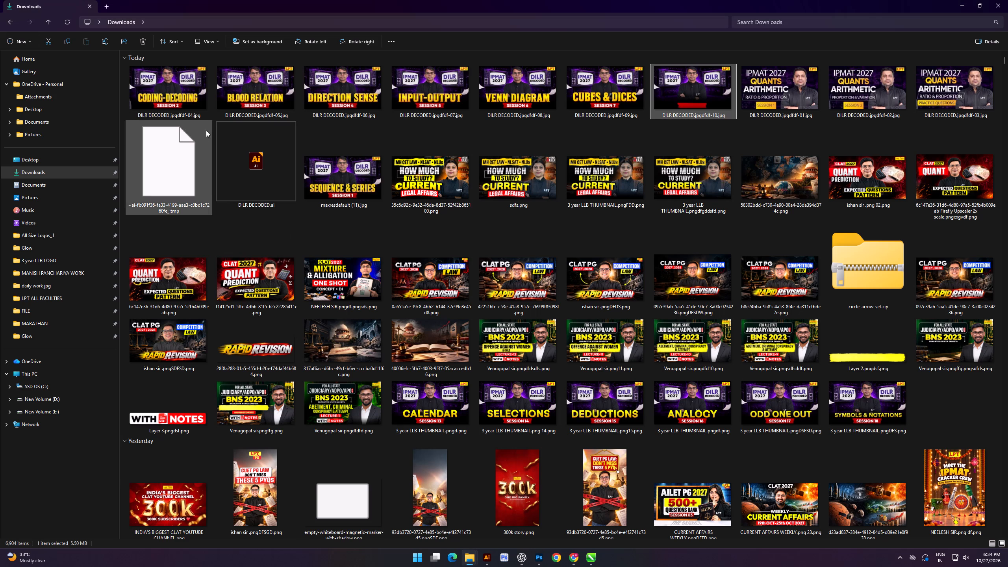
pyautogui.scroll(6, 219, 140)
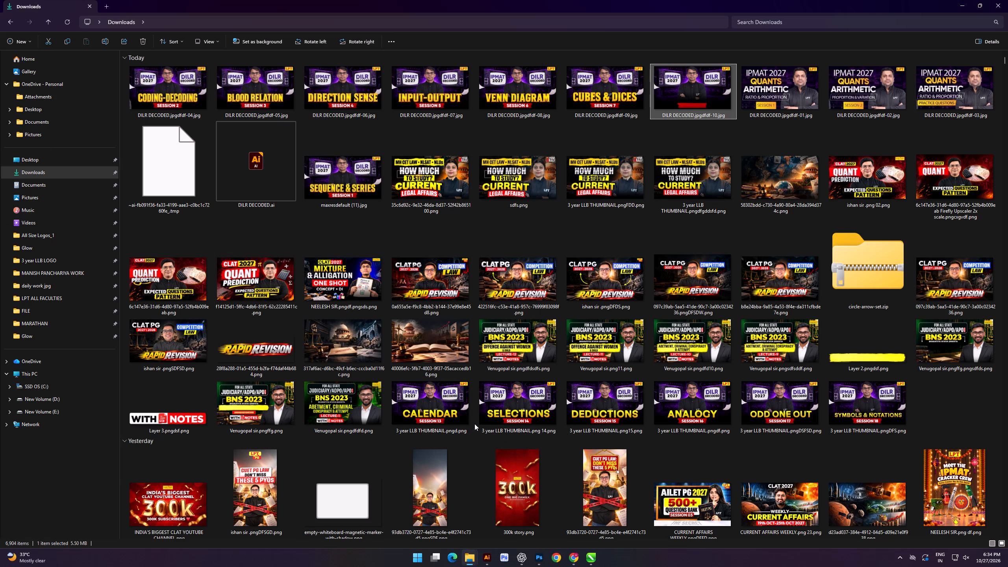
pyautogui.click(423, 414)
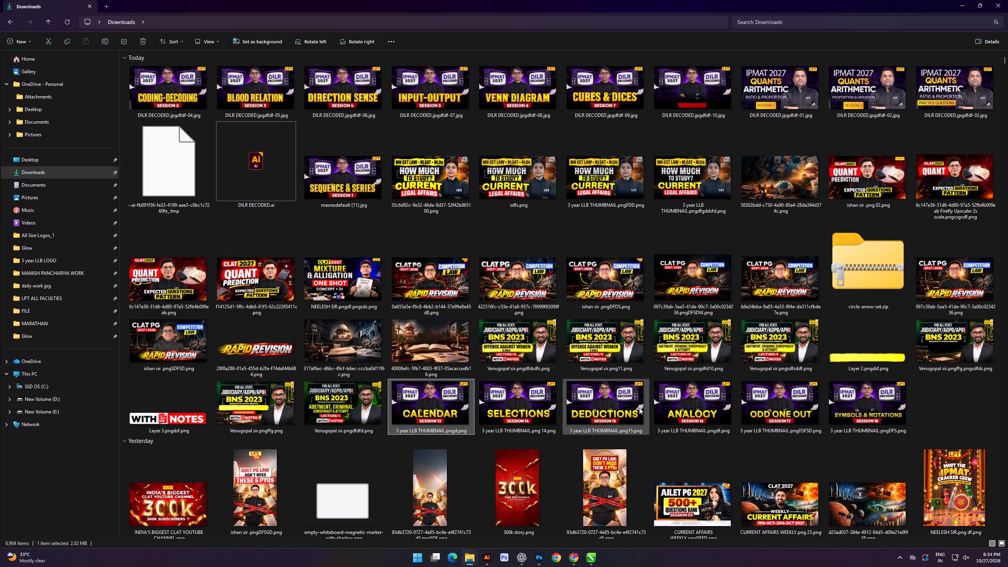
pyautogui.keyDown('shift'); pyautogui.click(864, 412); pyautogui.keyUp('shift')
pyautogui.moveTo(873, 410); pyautogui.dragTo(558, 540)
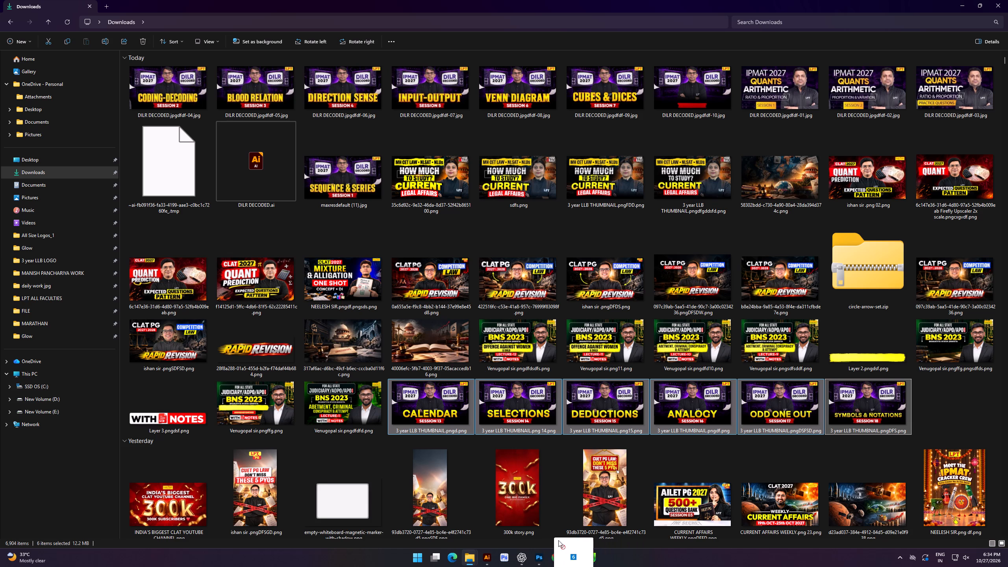
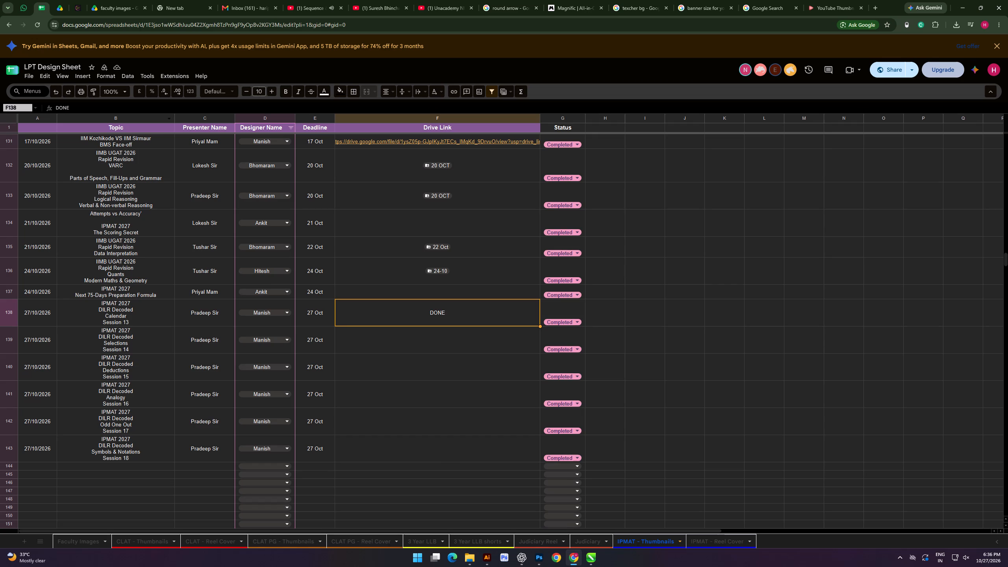
# Link the DONE text in the Drive Link cell of the Calendar Session 13 row to the copied 27 OCT Drive folder link.
pyautogui.rightClick(439, 308)
pyautogui.click(466, 454)
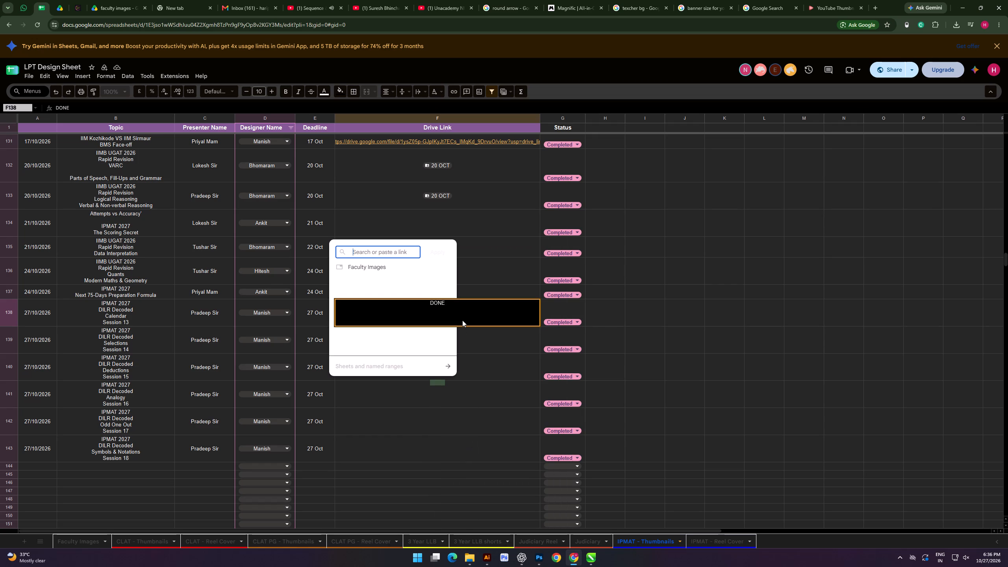
pyautogui.hotkey('ctrl', 'v')
pyautogui.click(437, 252)
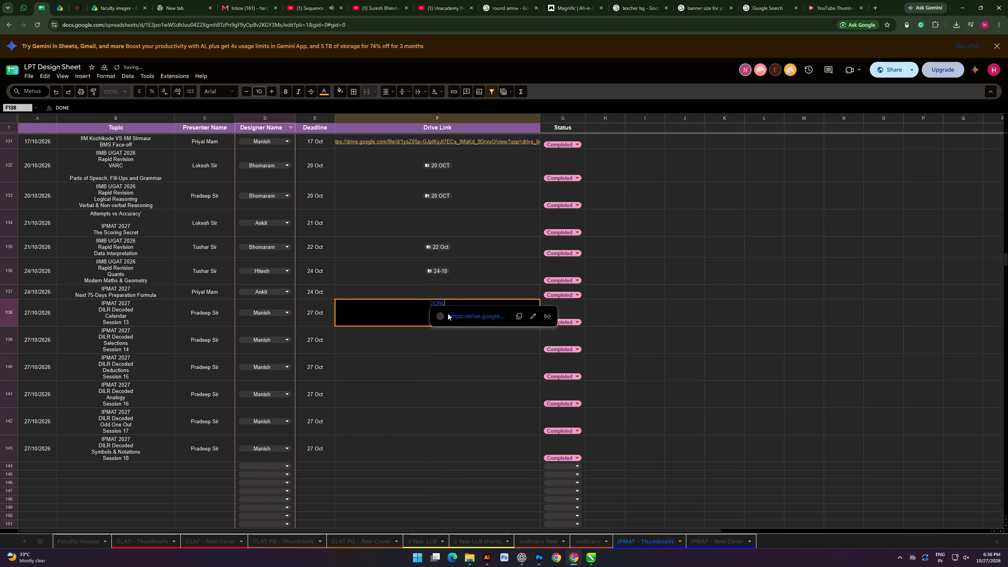
pyautogui.click(369, 332)
pyautogui.click(352, 319)
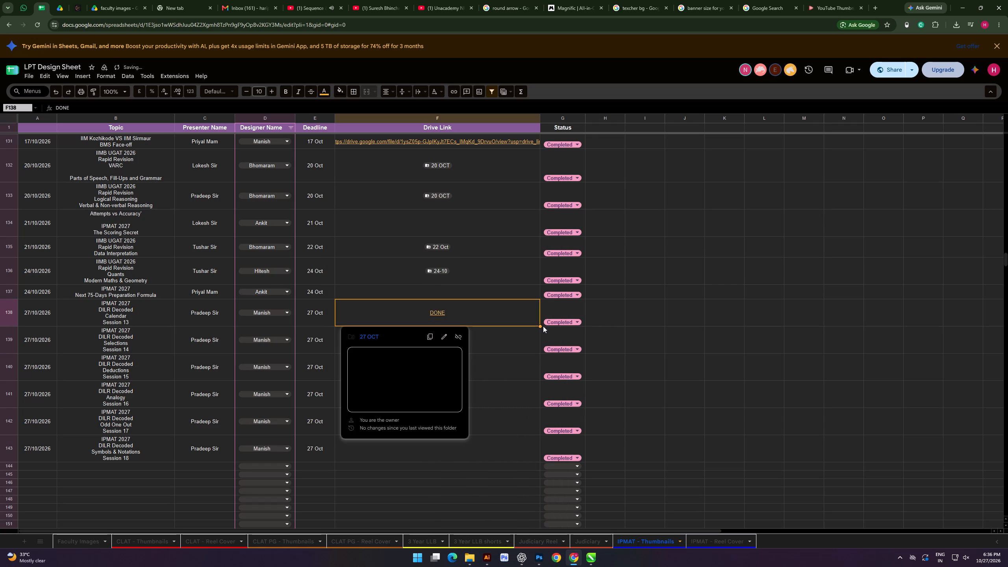
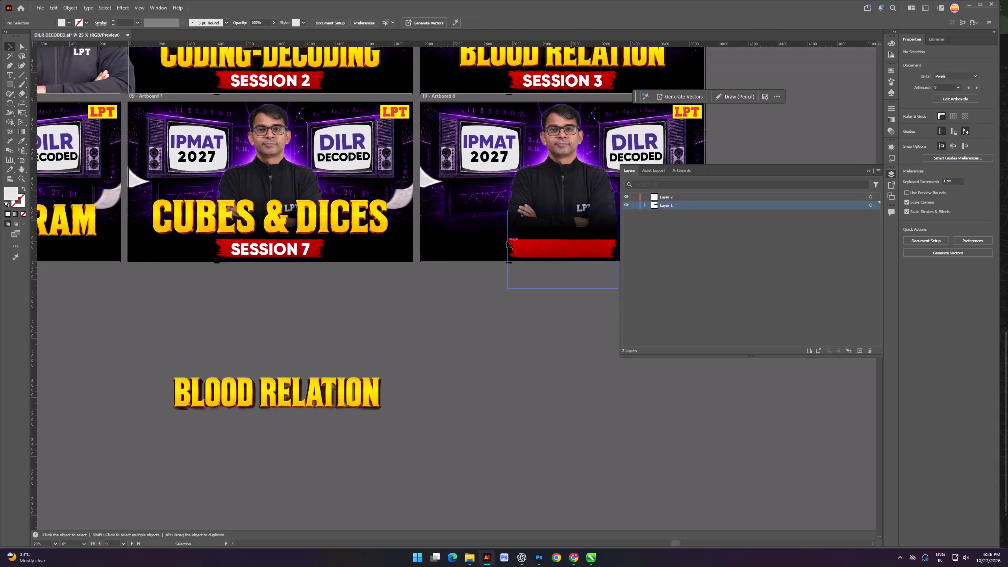
# Examine how the CUBES & DICES title and SESSION 7 text on Artboard 7 are built, isolating the title's clip group.
pyautogui.scroll(-3, 507, 241)
pyautogui.keyDown('alt'); pyautogui.scroll(2, 216, 189); pyautogui.keyUp('alt')
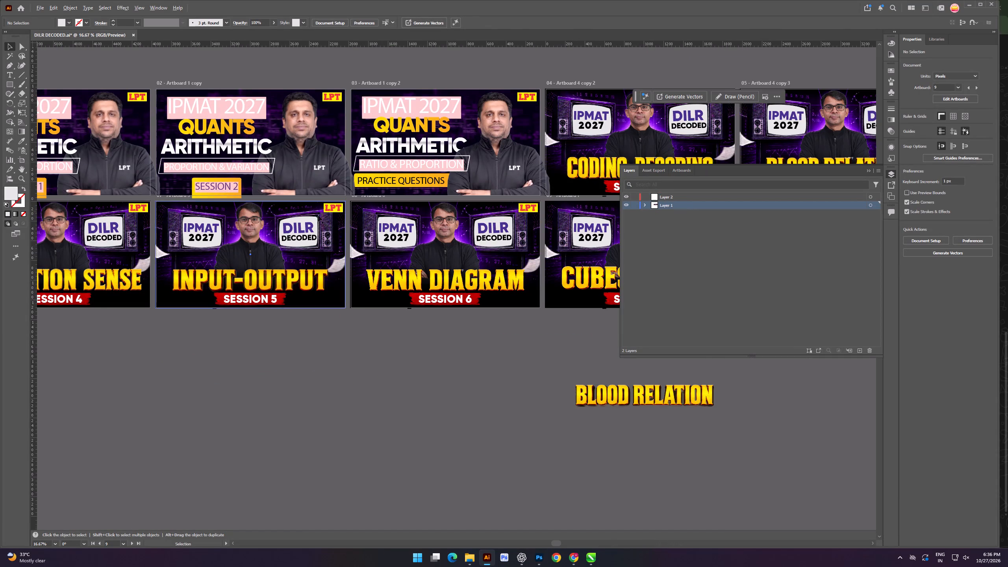
pyautogui.keyDown('alt'); pyautogui.scroll(-2, 319, 216); pyautogui.keyUp('alt')
pyautogui.keyDown('alt'); pyautogui.scroll(4, 513, 251); pyautogui.keyUp('alt')
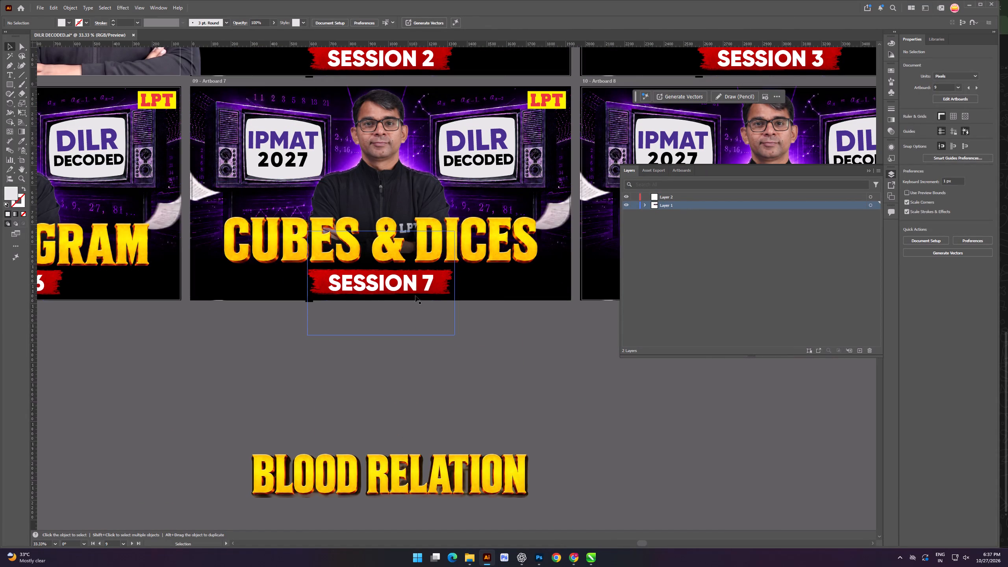
pyautogui.click(416, 286)
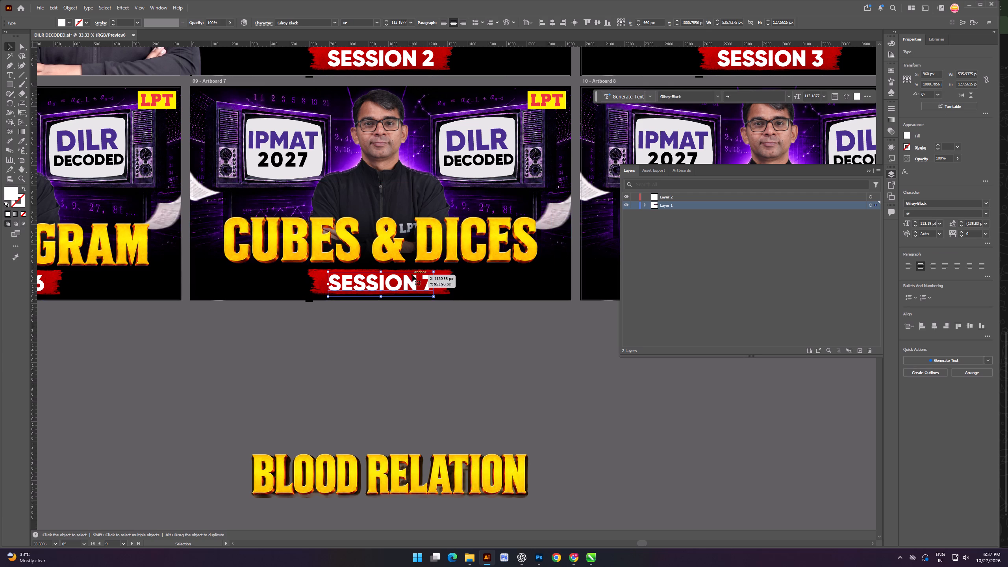
pyautogui.moveTo(395, 251); pyautogui.dragTo(368, 257)
pyautogui.hotkey('ctrl', 'z')
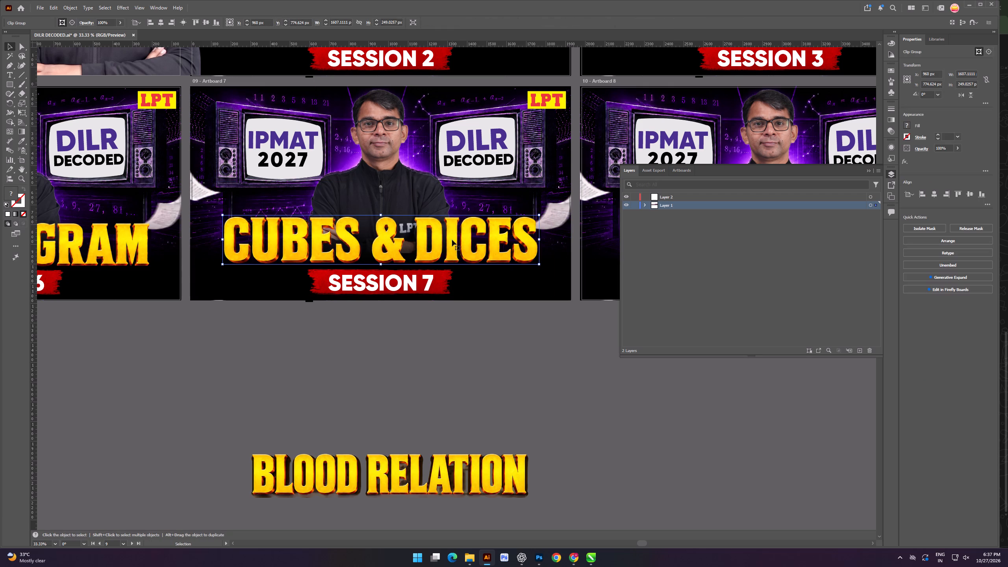
pyautogui.click(428, 247)
pyautogui.doubleClick(387, 249)
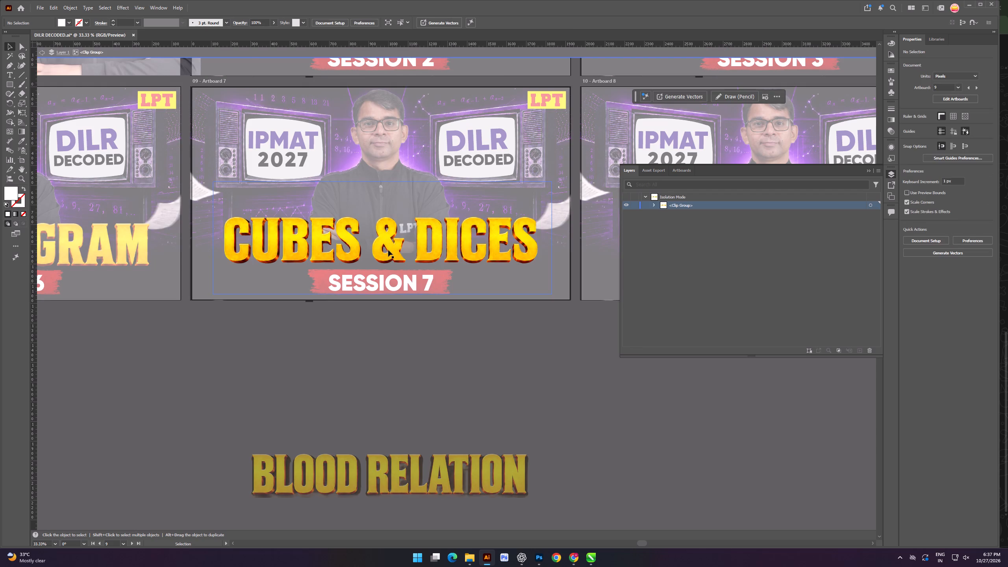
pyautogui.click(389, 250)
pyautogui.scroll(6, 389, 250)
pyautogui.keyDown('alt'); pyautogui.scroll(6, 390, 321); pyautogui.keyUp('alt')
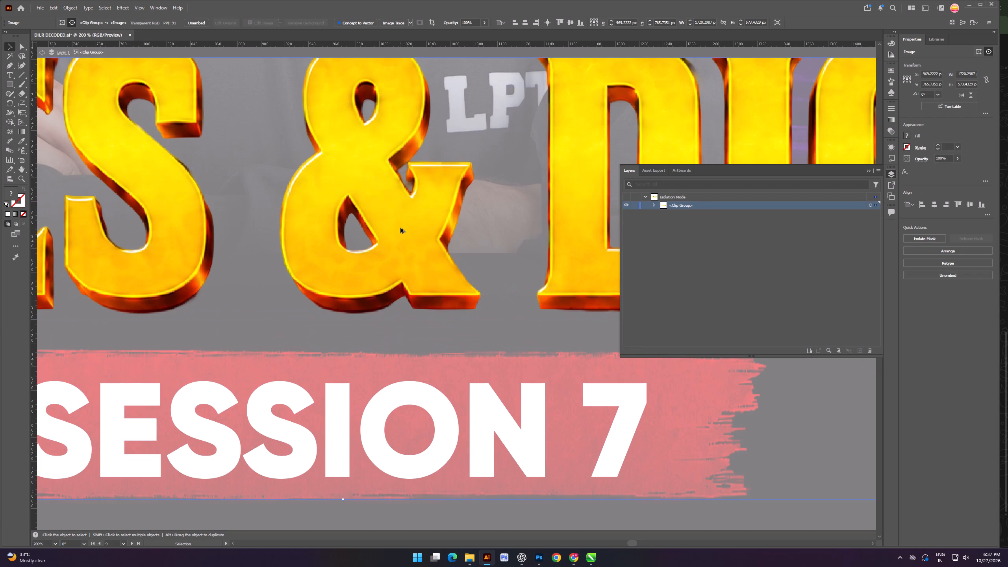
pyautogui.keyDown('alt'); pyautogui.scroll(-7, 402, 228); pyautogui.keyUp('alt')
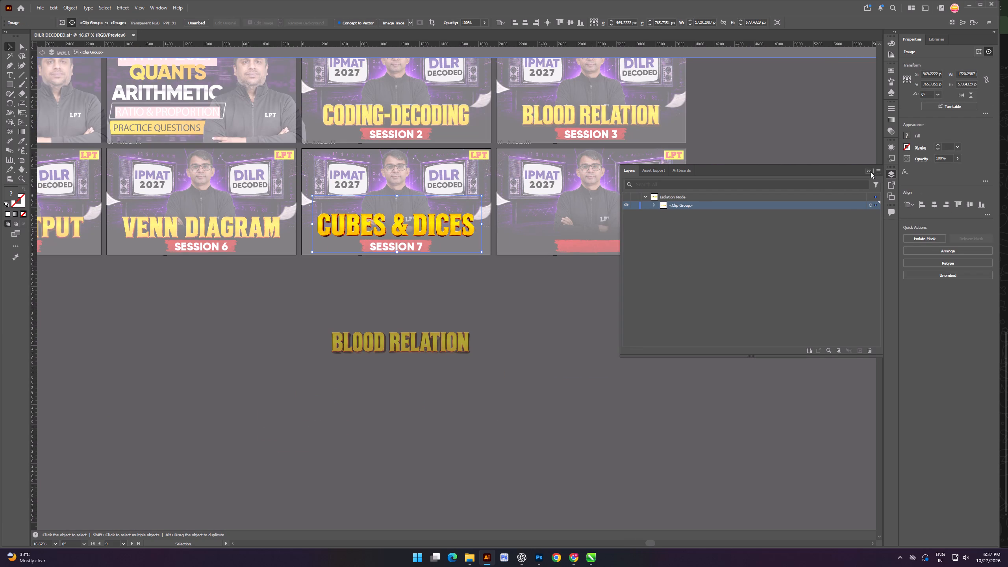
pyautogui.click(871, 172)
pyautogui.press('Escape')
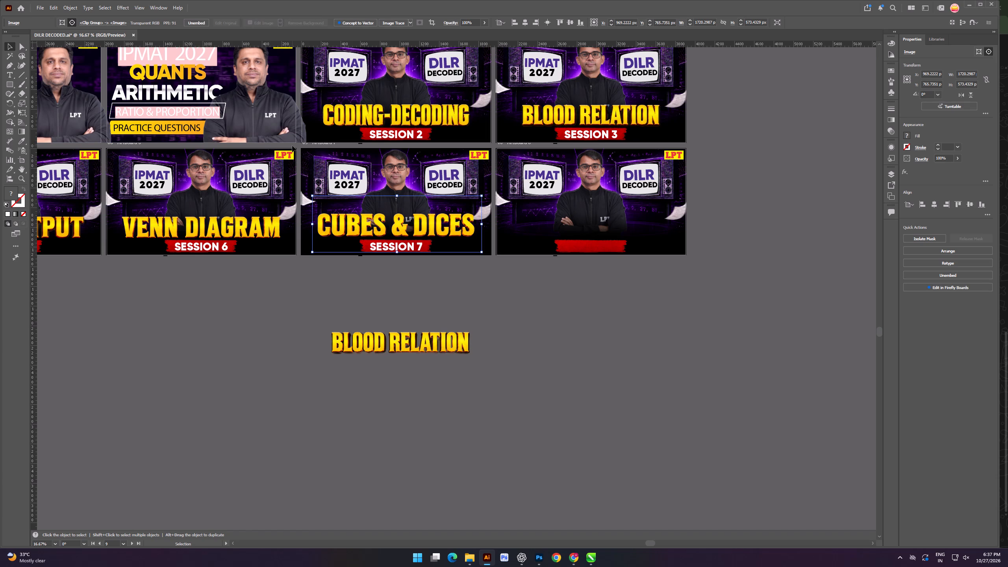
# Expand Layer 1 in the layer list and look through its objects.
pyautogui.press('F7')
pyautogui.press('F7')
pyautogui.press('F7')
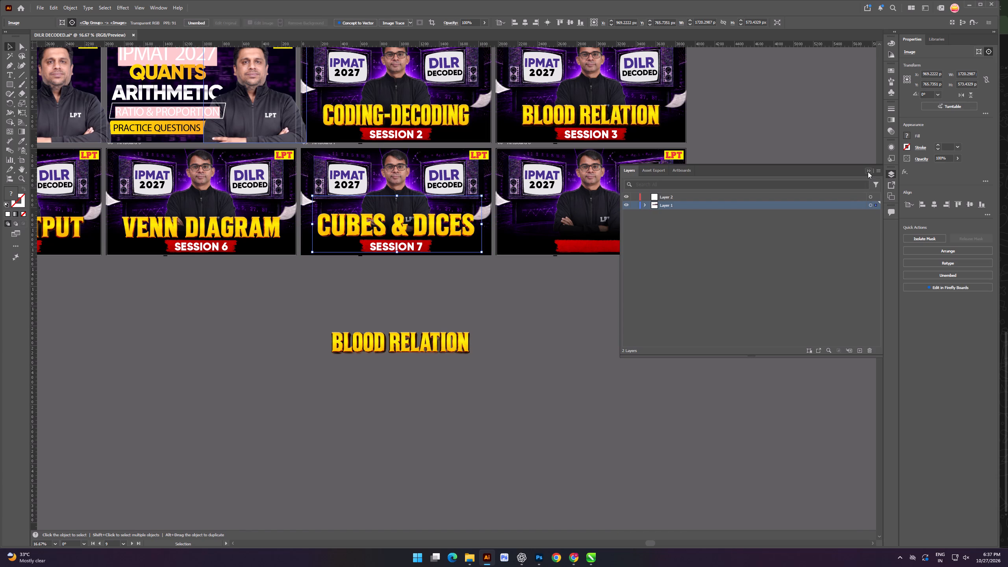
pyautogui.doubleClick(868, 172)
pyautogui.click(888, 176)
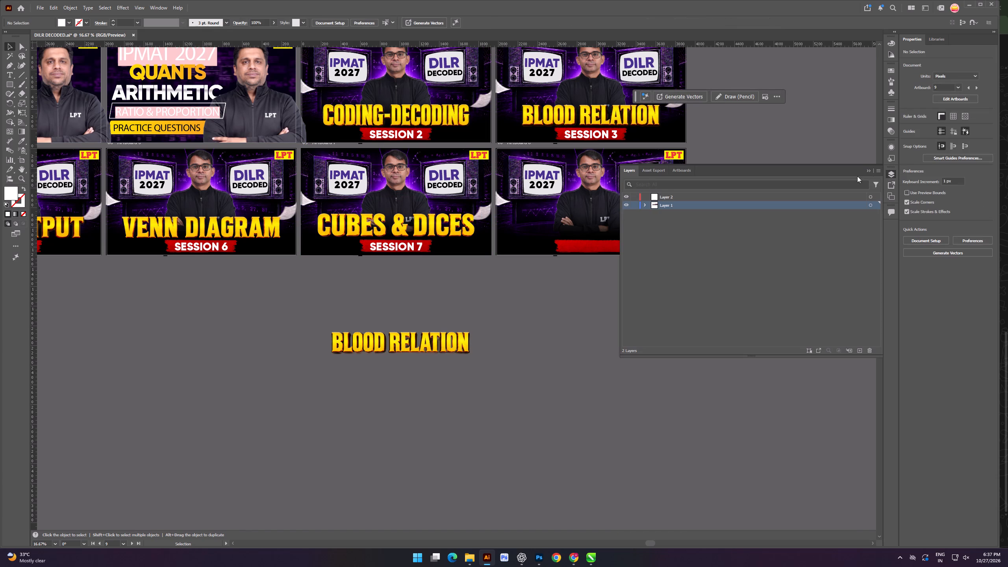
pyautogui.click(643, 204)
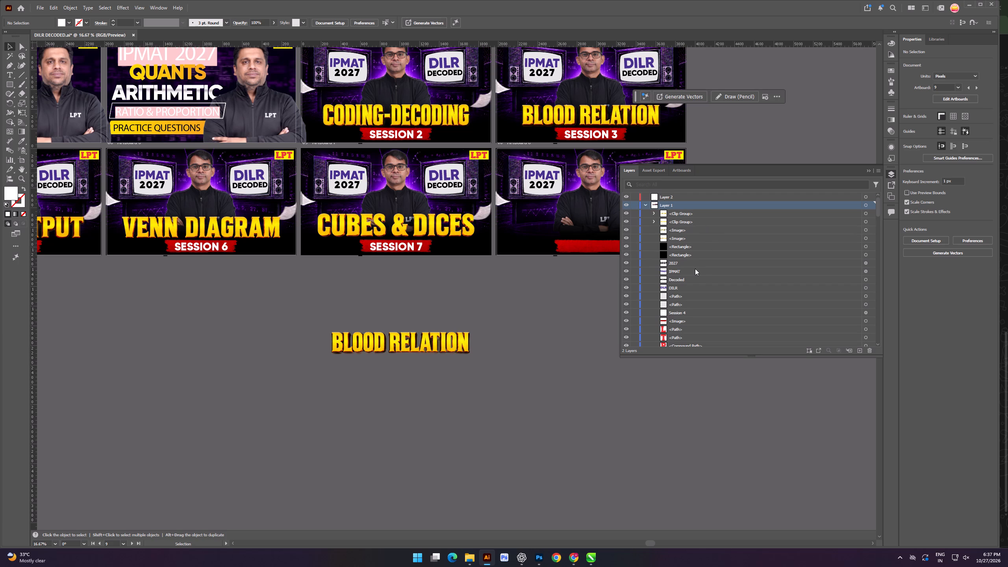
pyautogui.scroll(-20, 695, 269)
pyautogui.scroll(-2, 695, 269)
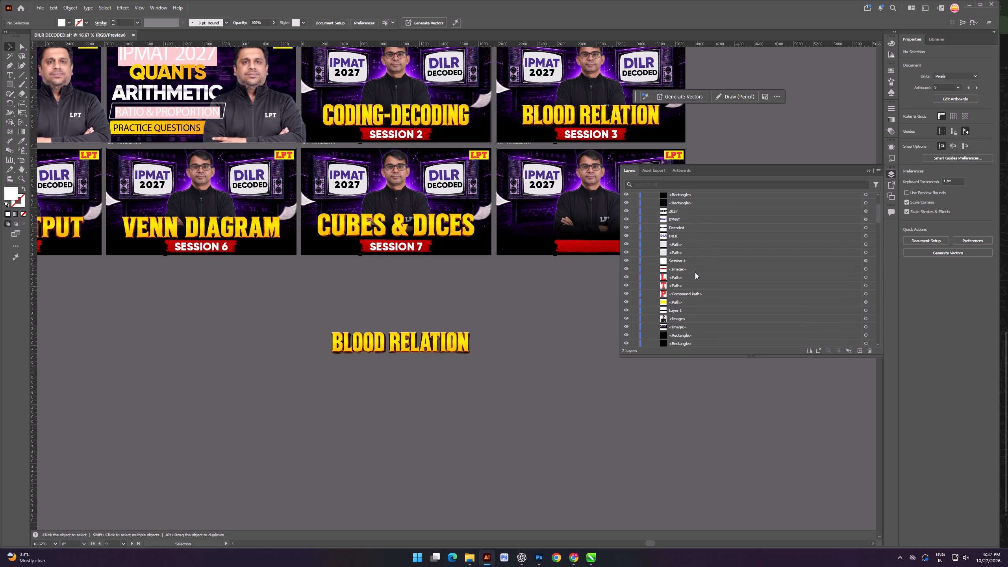
pyautogui.scroll(-20, 695, 272)
pyautogui.scroll(-20, 695, 272)
pyautogui.scroll(-2, 695, 272)
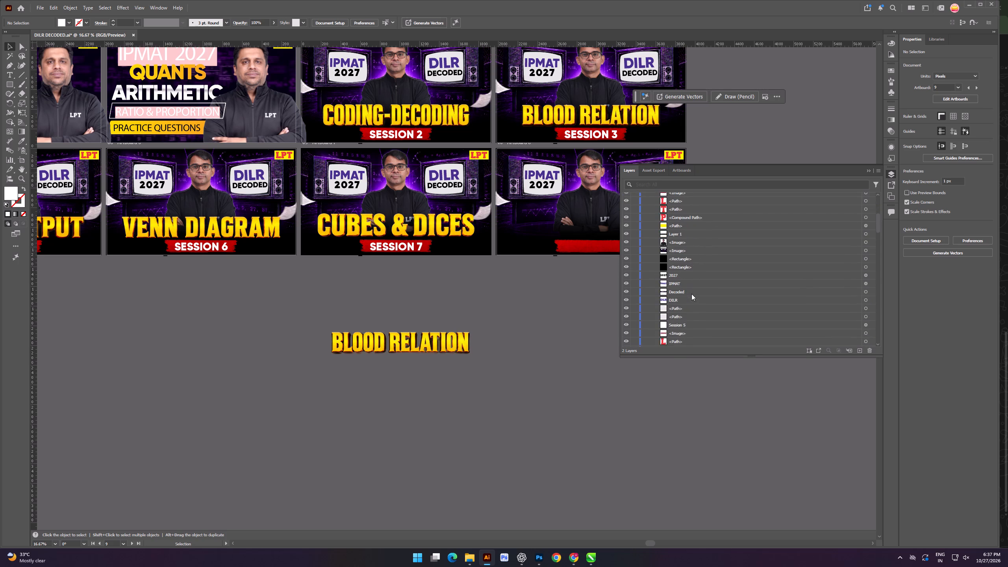
pyautogui.scroll(-20, 691, 294)
pyautogui.scroll(-20, 691, 294)
pyautogui.scroll(-6, 691, 294)
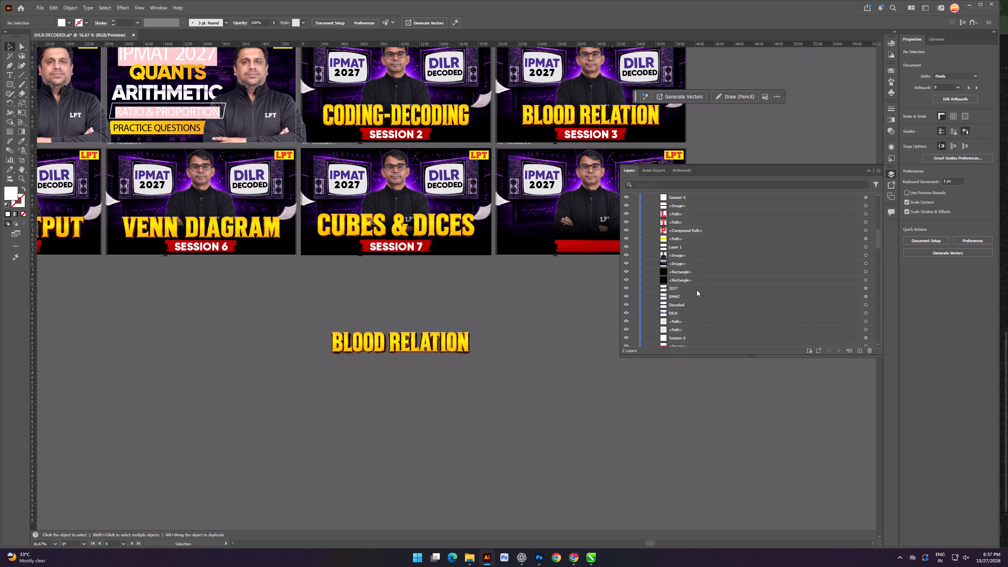
pyautogui.scroll(-20, 697, 290)
pyautogui.scroll(-20, 697, 290)
pyautogui.scroll(-6, 697, 290)
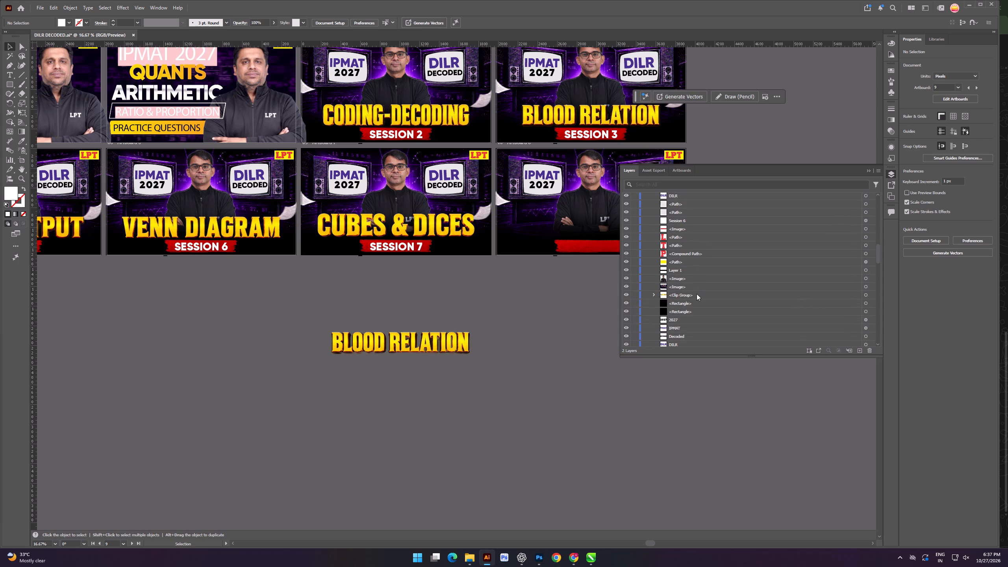
pyautogui.scroll(-20, 697, 294)
pyautogui.scroll(-20, 697, 294)
pyautogui.scroll(-6, 697, 294)
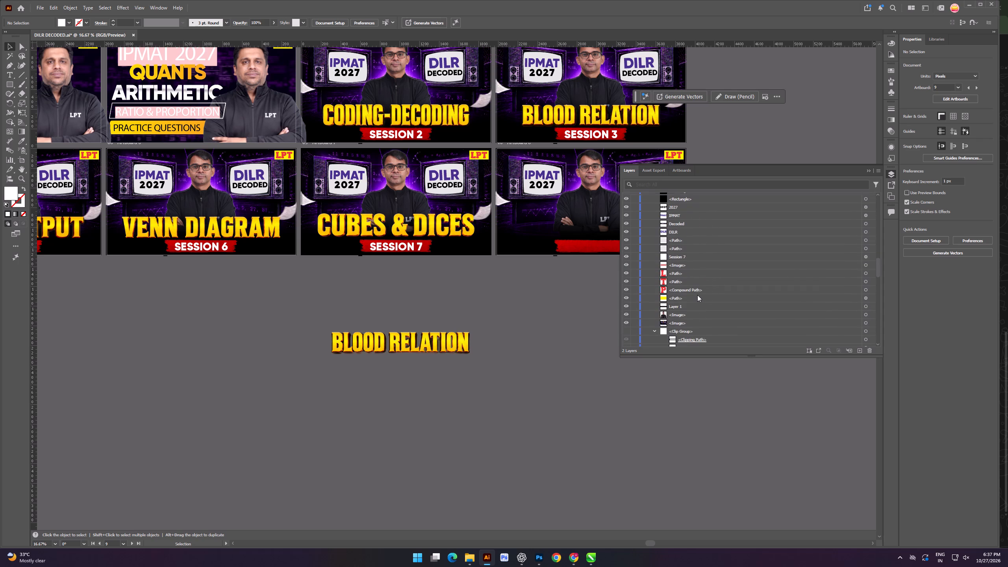
pyautogui.scroll(-20, 697, 295)
pyautogui.scroll(-20, 697, 295)
pyautogui.scroll(-6, 697, 295)
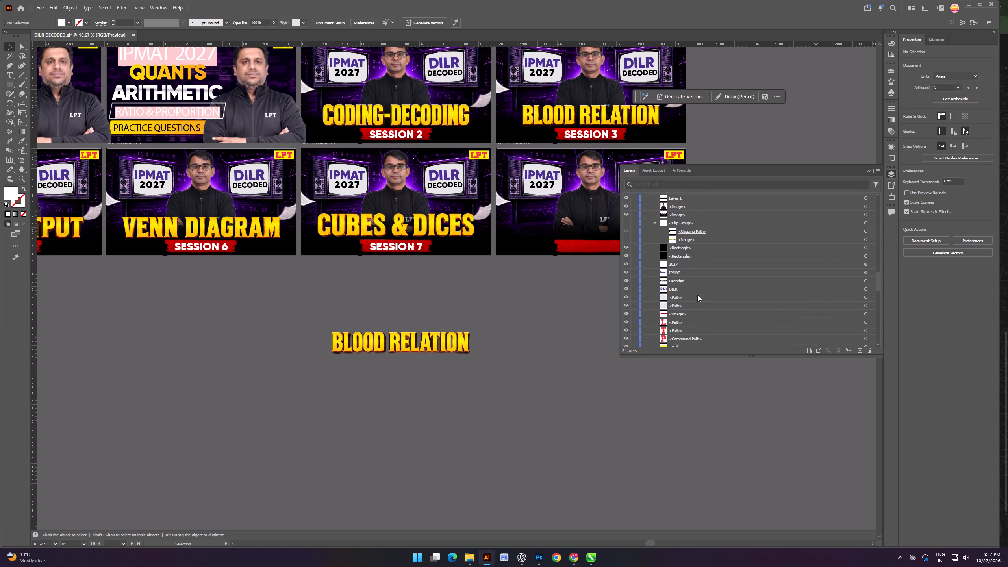
pyautogui.scroll(-15, 697, 295)
pyautogui.moveTo(879, 287); pyautogui.dragTo(889, 349)
pyautogui.press('F7')
# Examine the Session 2, 3 and 7 thumbnails and the untitled Artboard 8 template at different zoom levels.
pyautogui.scroll(-4, 660, 304)
pyautogui.scroll(7, 660, 304)
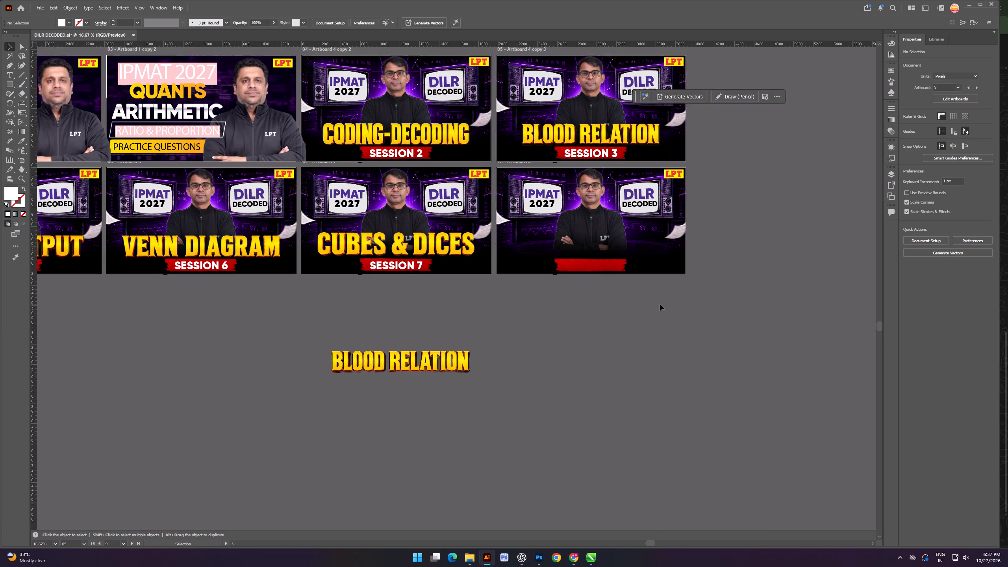
pyautogui.scroll(19, 660, 304)
pyautogui.scroll(-2, 632, 311)
pyautogui.keyDown('alt'); pyautogui.scroll(1, 583, 323); pyautogui.keyUp('alt')
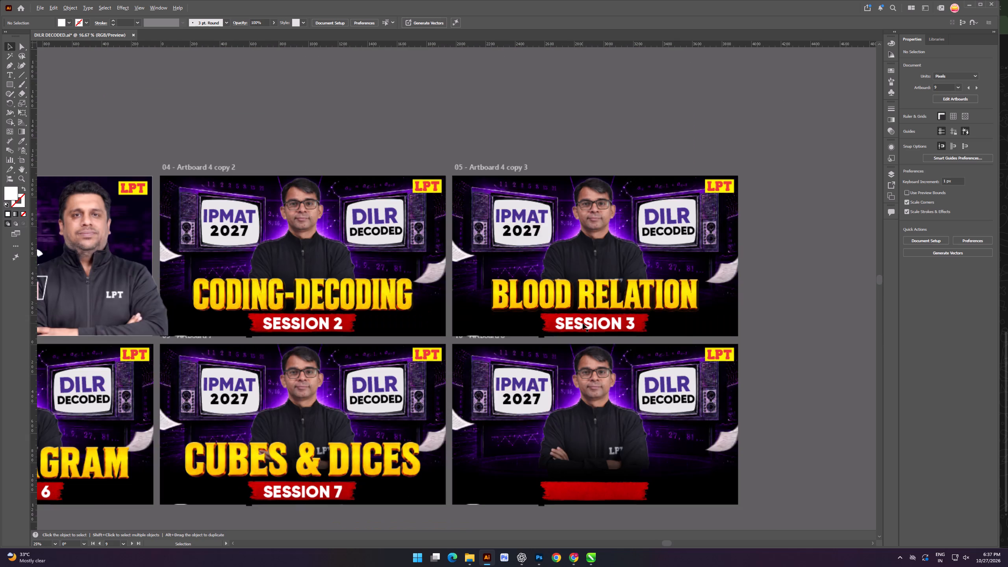
pyautogui.keyDown('alt'); pyautogui.scroll(-1, 583, 323); pyautogui.keyUp('alt')
pyautogui.keyDown('alt'); pyautogui.scroll(1, 583, 323); pyautogui.keyUp('alt')
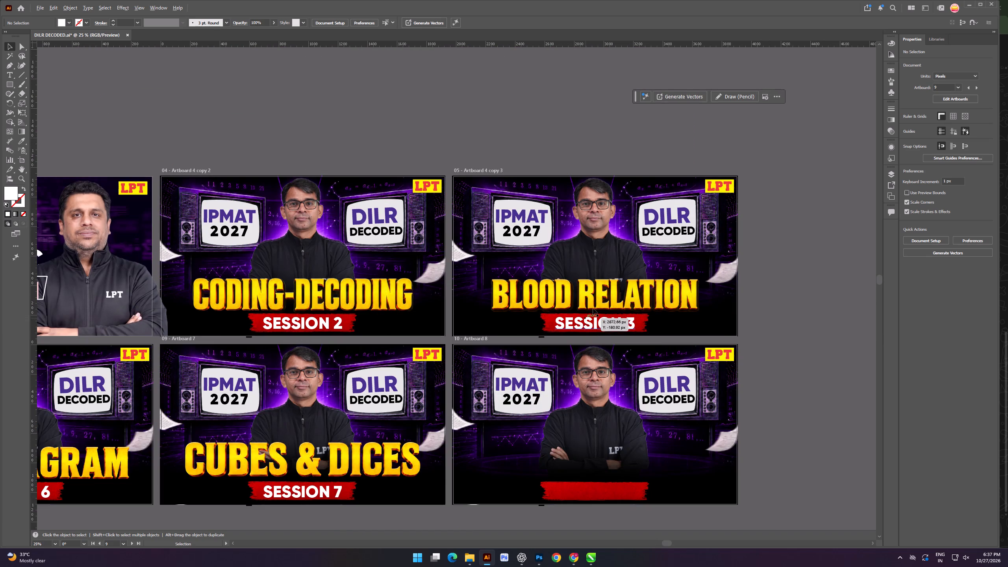
pyautogui.keyDown('alt'); pyautogui.scroll(5, 624, 208); pyautogui.keyUp('alt')
pyautogui.keyDown('alt'); pyautogui.scroll(5, 495, 231); pyautogui.keyUp('alt')
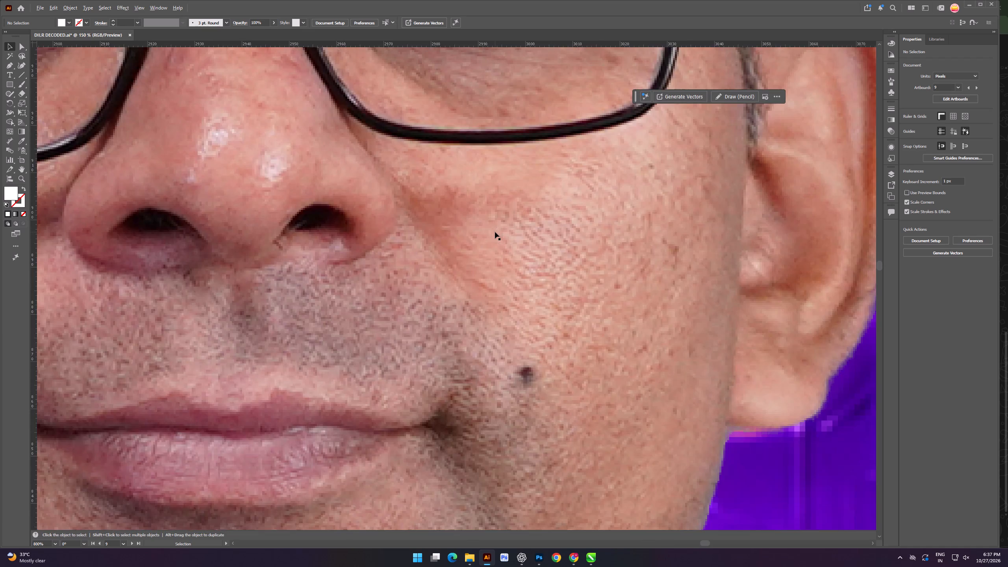
pyautogui.keyDown('alt'); pyautogui.scroll(-13, 495, 232); pyautogui.keyUp('alt')
pyautogui.keyDown('alt'); pyautogui.scroll(4, 487, 305); pyautogui.keyUp('alt')
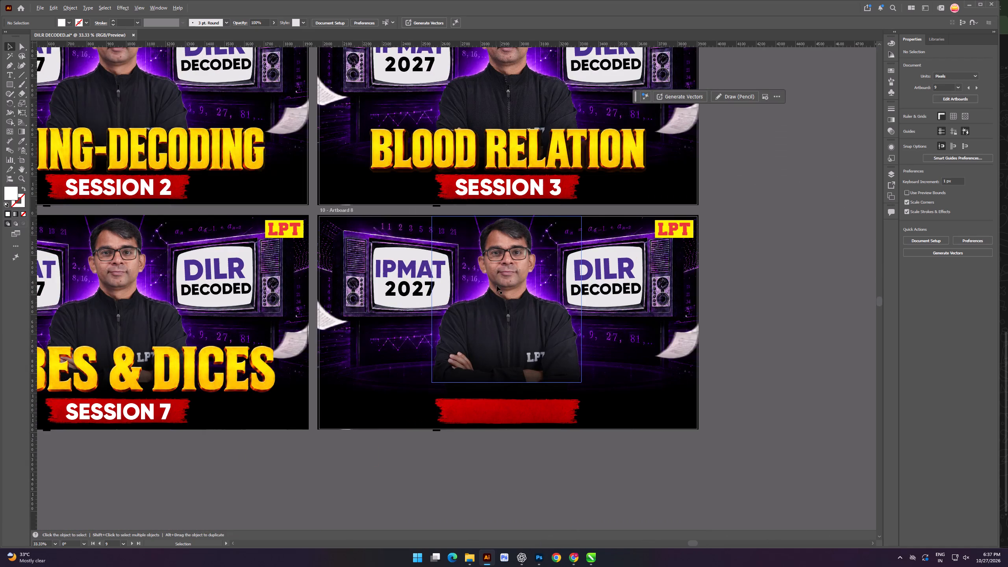
pyautogui.keyDown('alt'); pyautogui.scroll(4, 497, 285); pyautogui.keyUp('alt')
pyautogui.keyDown('alt'); pyautogui.scroll(-1, 497, 285); pyautogui.keyUp('alt')
pyautogui.keyDown('alt'); pyautogui.scroll(-2, 528, 282); pyautogui.keyUp('alt')
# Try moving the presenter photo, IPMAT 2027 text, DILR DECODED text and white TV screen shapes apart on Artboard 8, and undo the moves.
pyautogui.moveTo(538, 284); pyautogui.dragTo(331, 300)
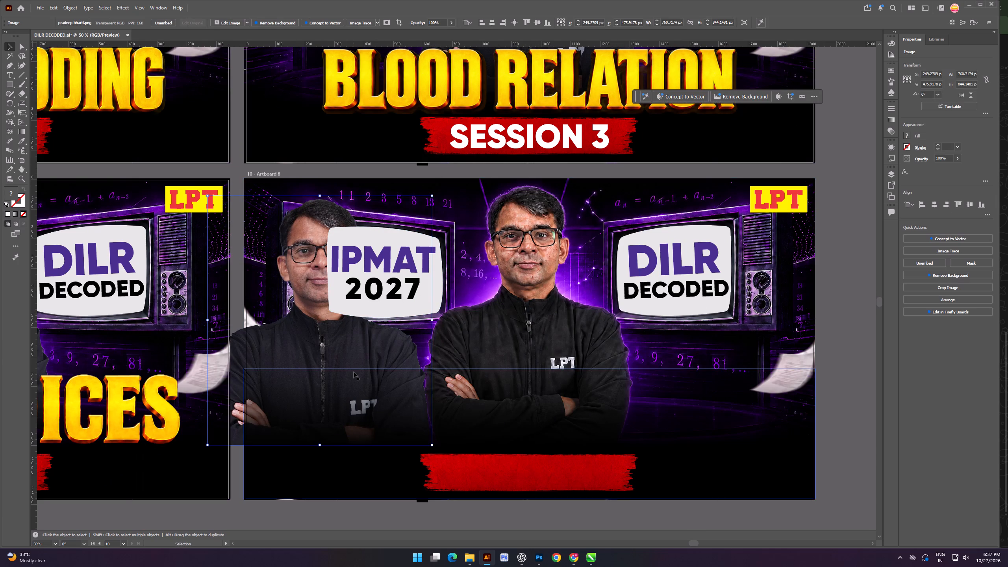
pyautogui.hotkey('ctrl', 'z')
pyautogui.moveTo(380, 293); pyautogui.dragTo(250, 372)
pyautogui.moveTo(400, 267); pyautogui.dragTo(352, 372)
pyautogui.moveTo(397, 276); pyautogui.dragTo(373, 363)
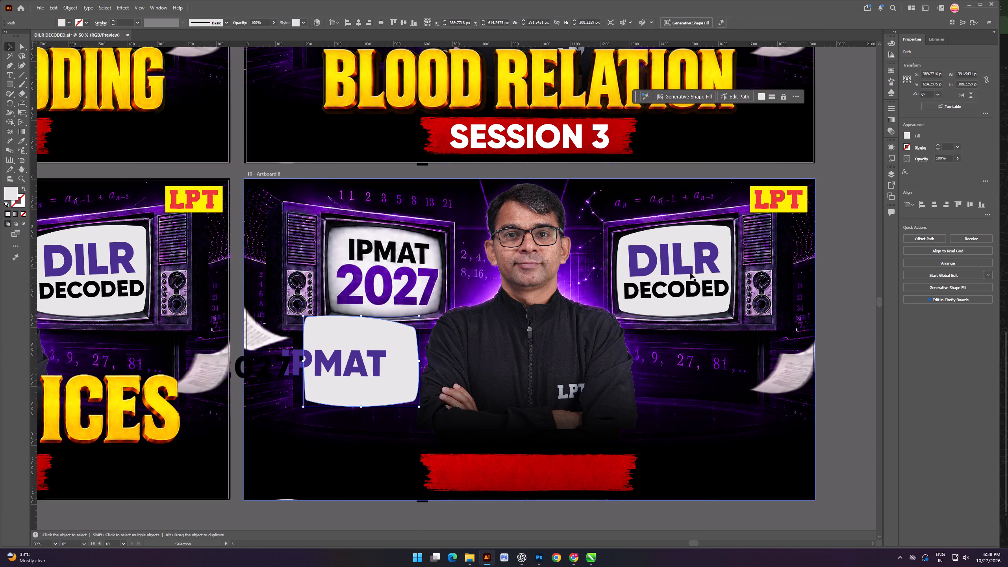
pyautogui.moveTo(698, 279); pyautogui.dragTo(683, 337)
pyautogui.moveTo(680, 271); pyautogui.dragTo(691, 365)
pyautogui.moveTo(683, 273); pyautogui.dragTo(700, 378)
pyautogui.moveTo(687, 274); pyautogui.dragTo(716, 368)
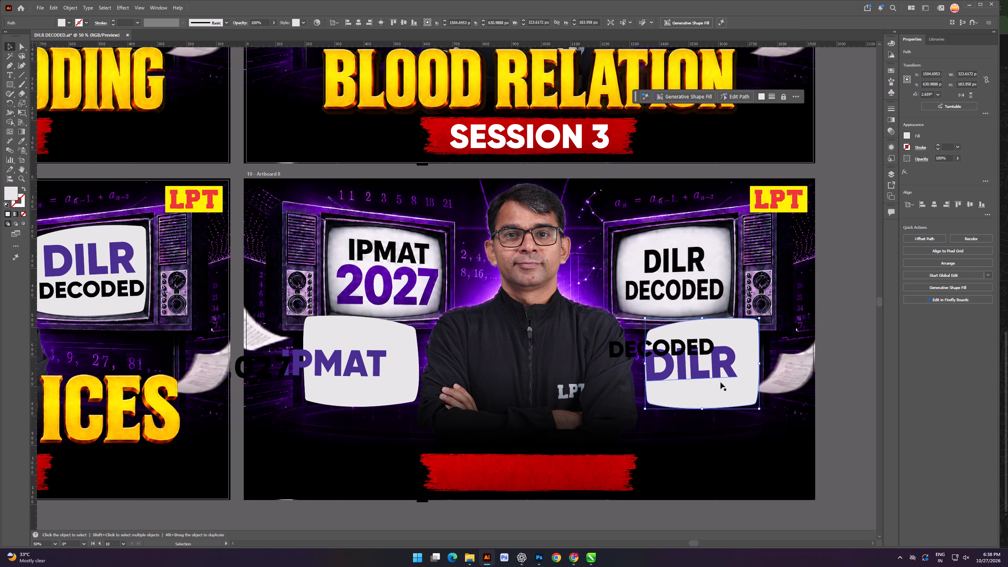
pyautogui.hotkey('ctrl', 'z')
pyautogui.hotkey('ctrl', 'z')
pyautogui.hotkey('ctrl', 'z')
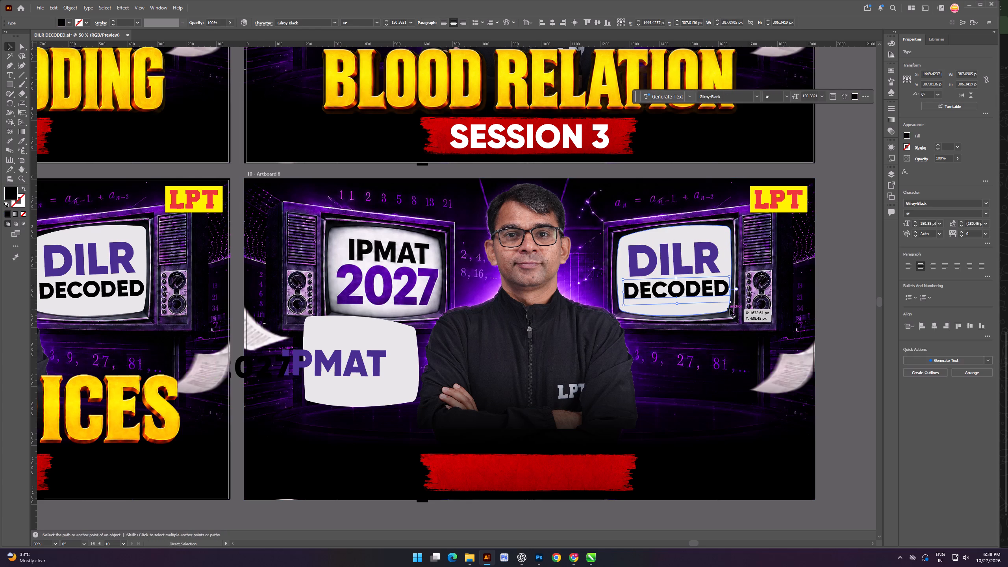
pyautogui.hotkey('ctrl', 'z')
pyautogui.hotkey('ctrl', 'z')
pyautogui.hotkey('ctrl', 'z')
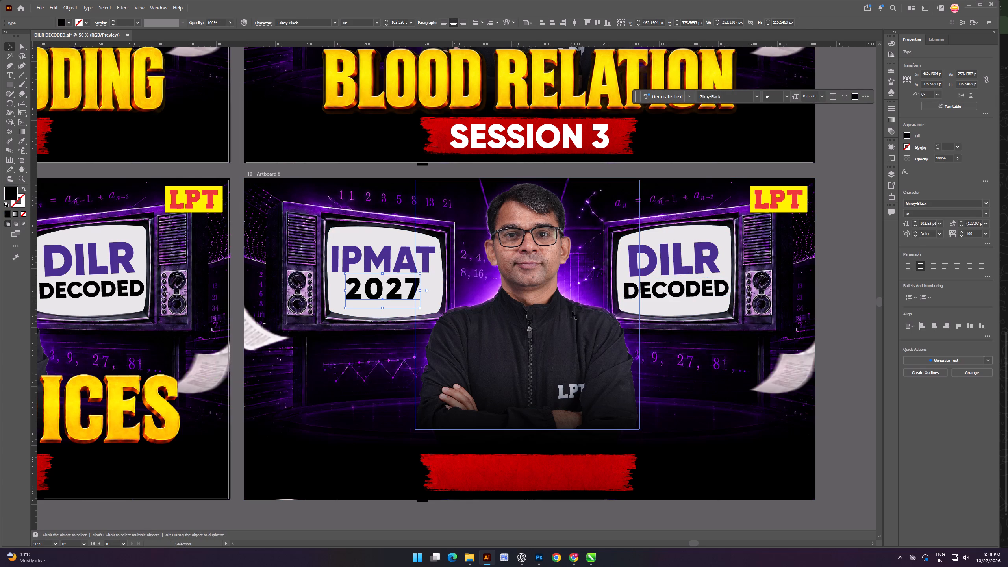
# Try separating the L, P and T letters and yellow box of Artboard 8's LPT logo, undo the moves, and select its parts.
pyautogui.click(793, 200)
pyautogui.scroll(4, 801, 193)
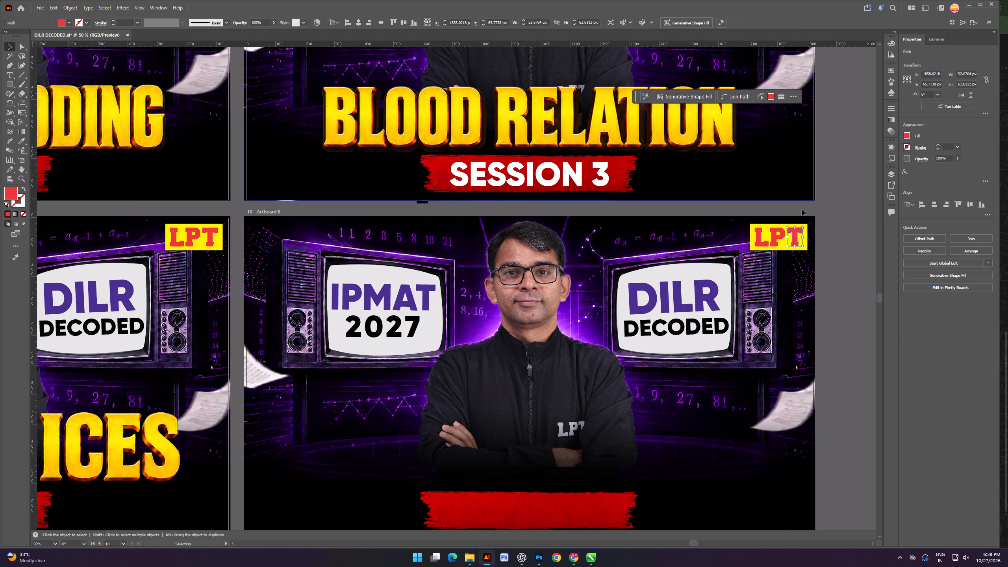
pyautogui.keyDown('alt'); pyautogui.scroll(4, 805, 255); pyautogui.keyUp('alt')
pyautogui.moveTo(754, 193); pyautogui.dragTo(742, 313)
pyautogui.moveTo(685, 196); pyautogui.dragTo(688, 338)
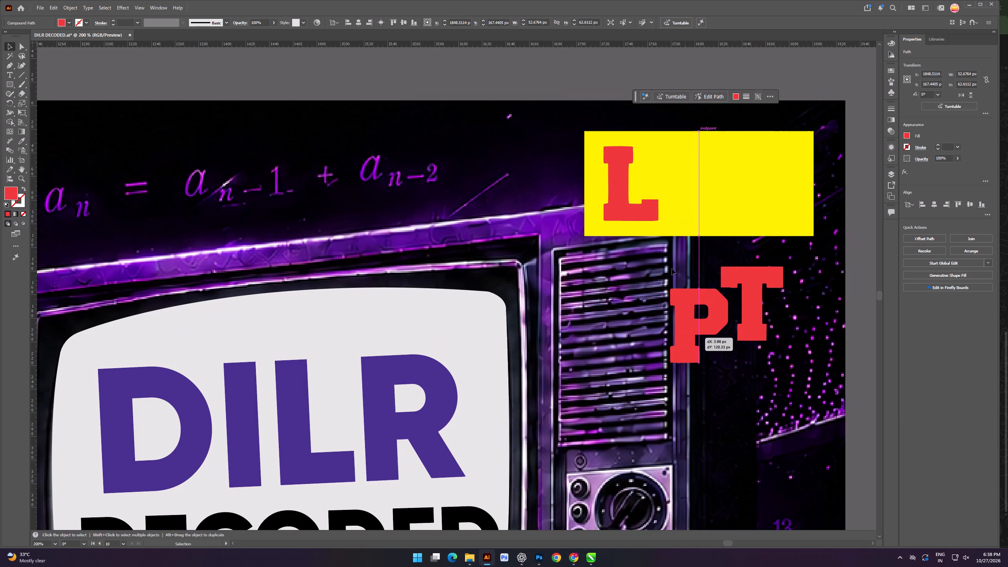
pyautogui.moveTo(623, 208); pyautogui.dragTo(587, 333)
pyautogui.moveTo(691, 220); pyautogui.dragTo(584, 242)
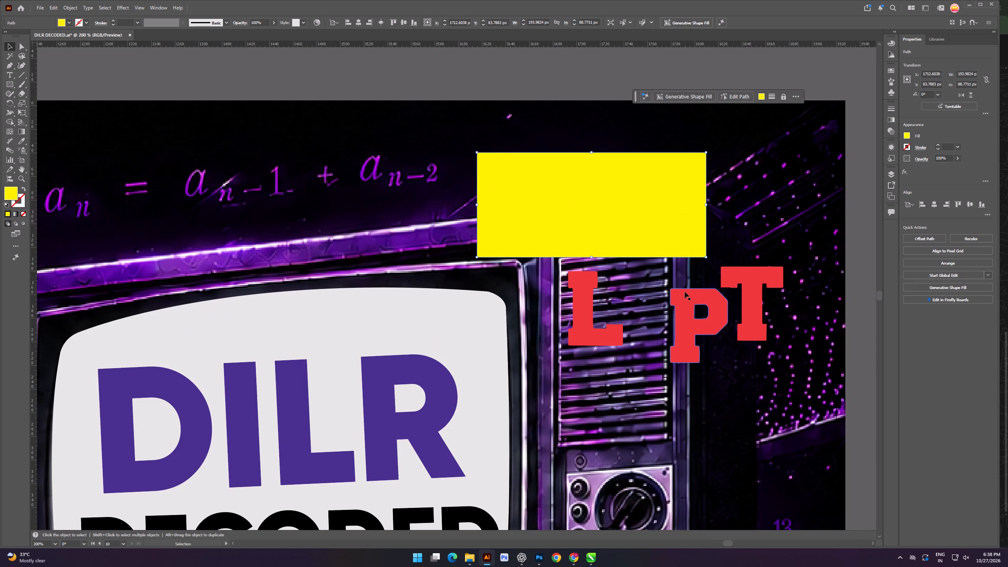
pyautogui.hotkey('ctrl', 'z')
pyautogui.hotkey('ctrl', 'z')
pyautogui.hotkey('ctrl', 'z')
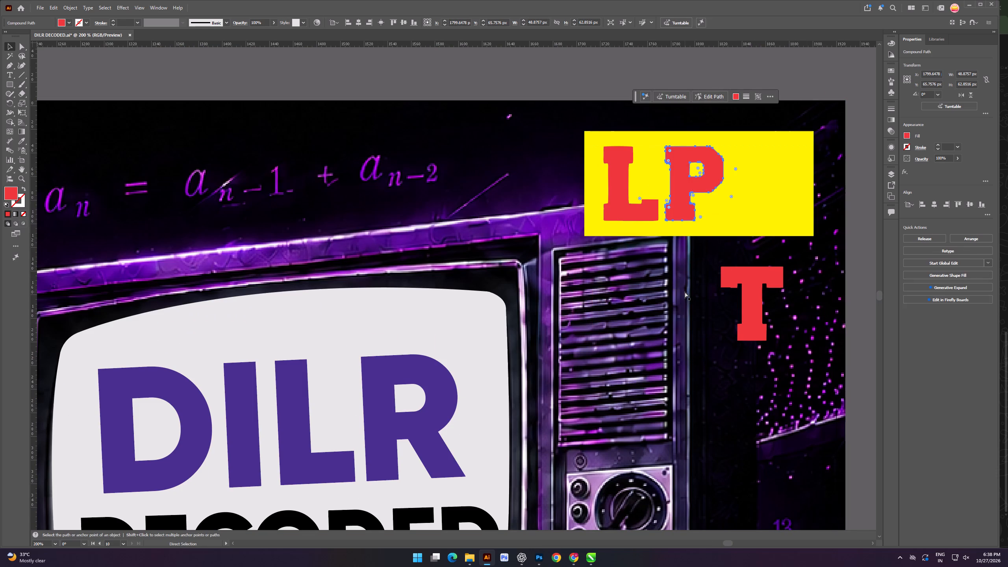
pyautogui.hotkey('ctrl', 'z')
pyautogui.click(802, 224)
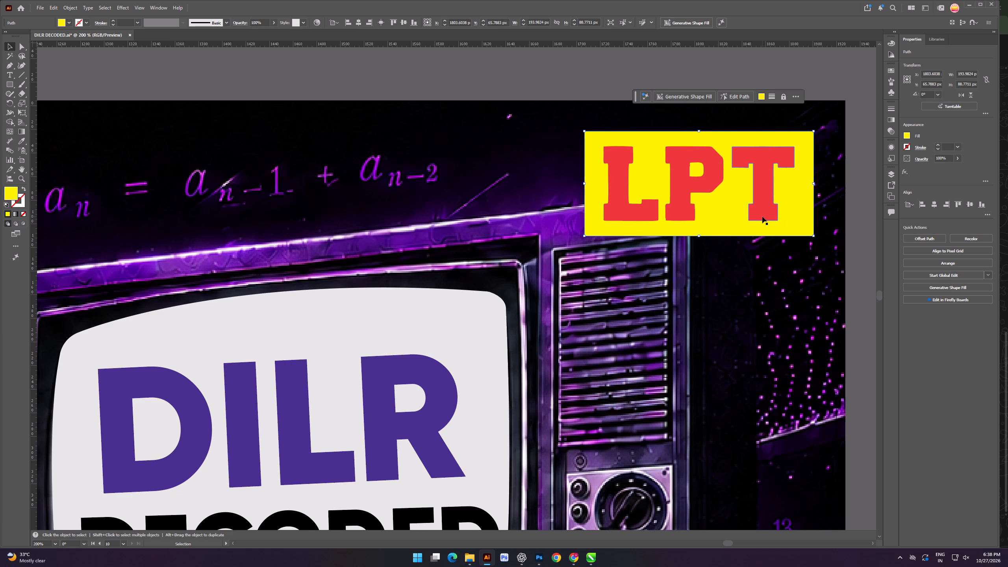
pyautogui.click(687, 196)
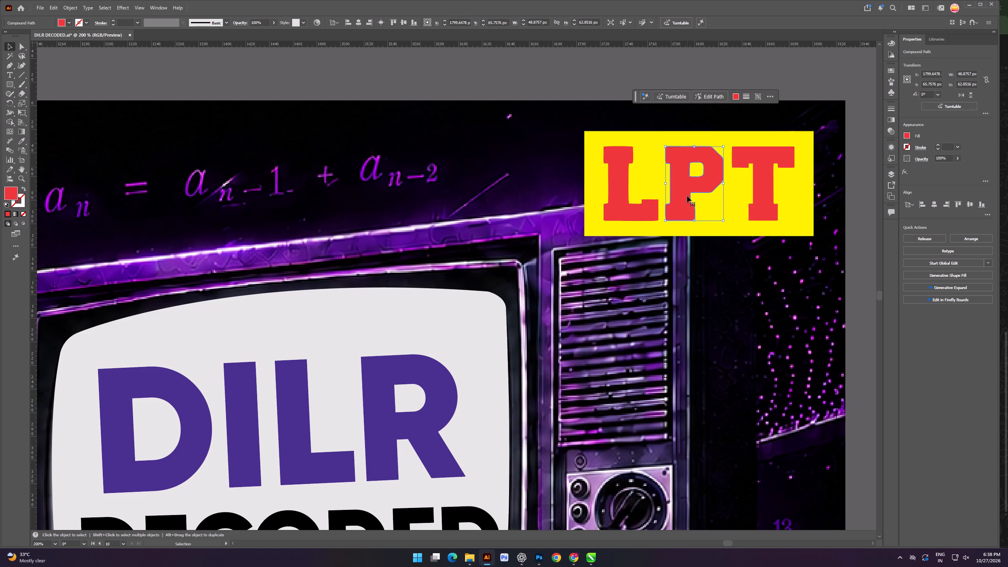
# Select the red letter T in the LPT logo on Artboard 8.
pyautogui.click(760, 206)
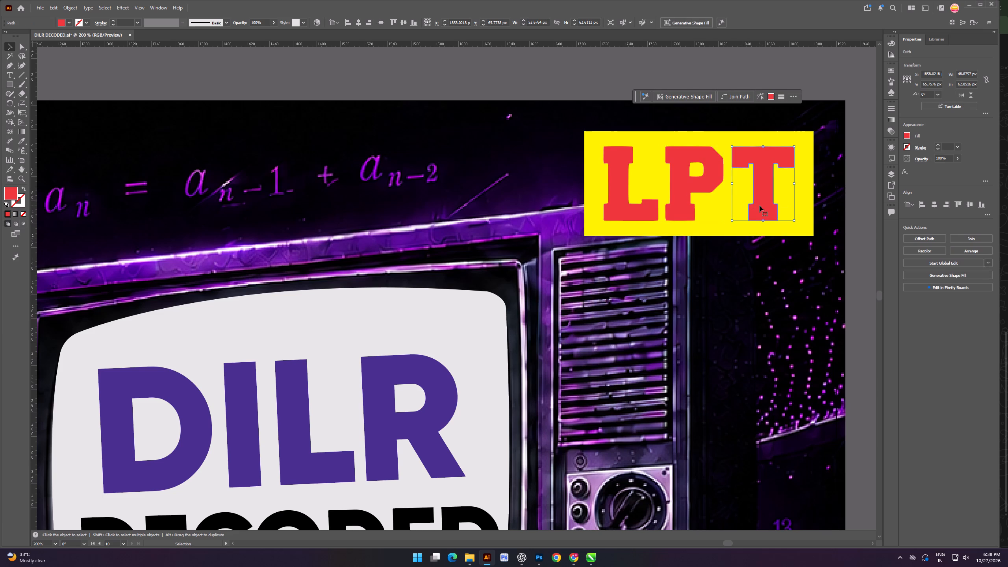